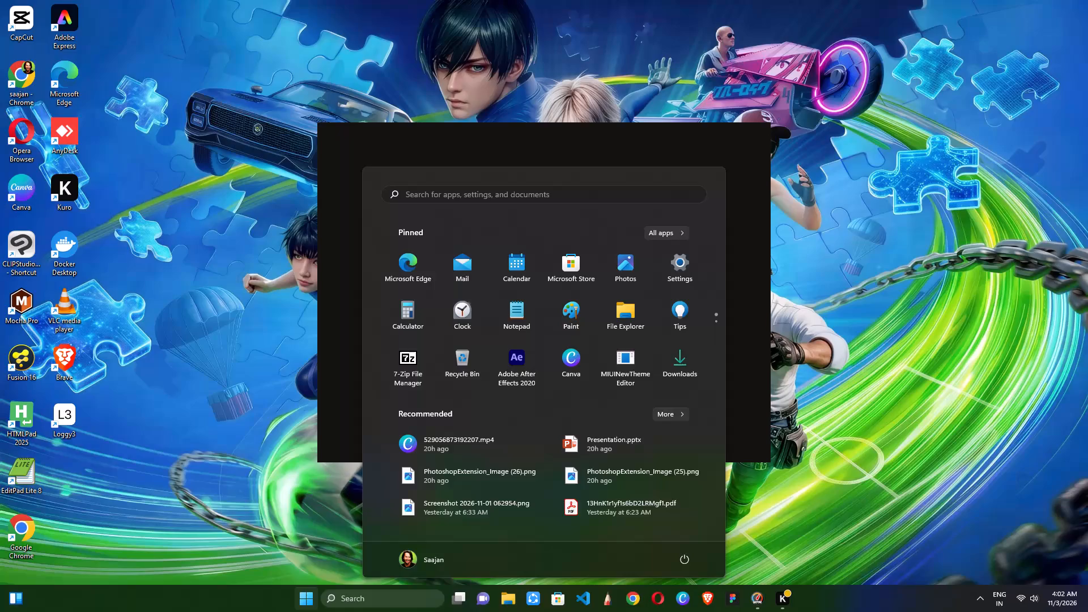
Launch PowerPoint from the recent searches.
click(422, 275)
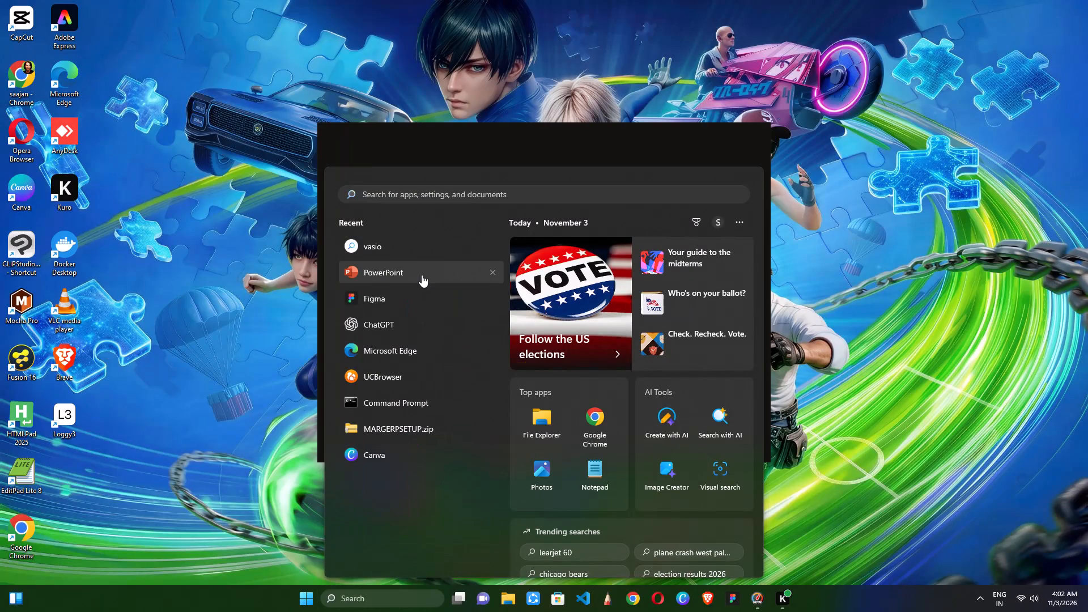
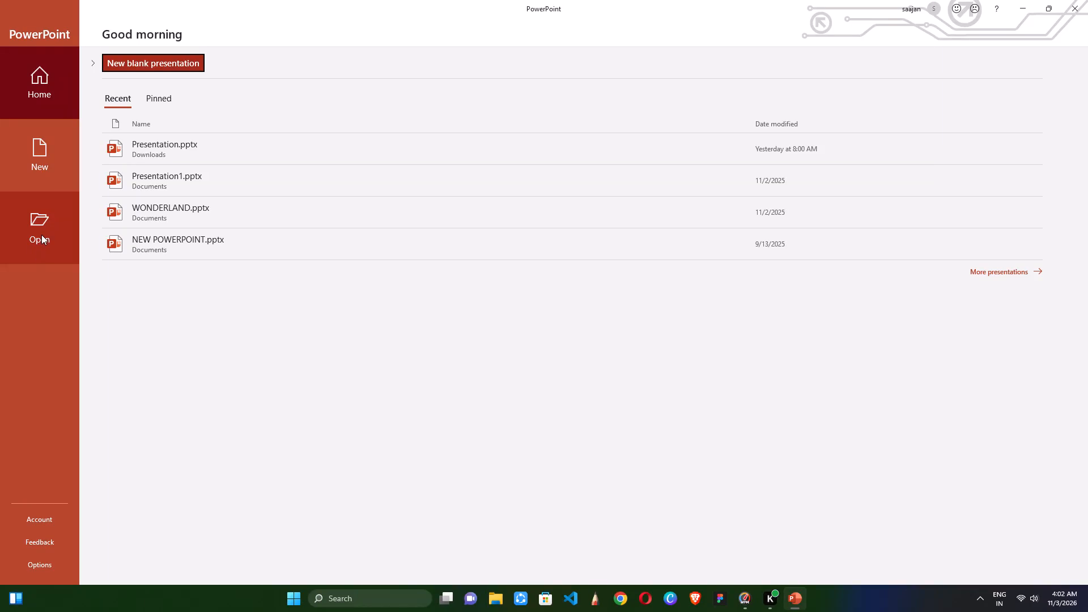
Create a new blank presentation.
click(32, 164)
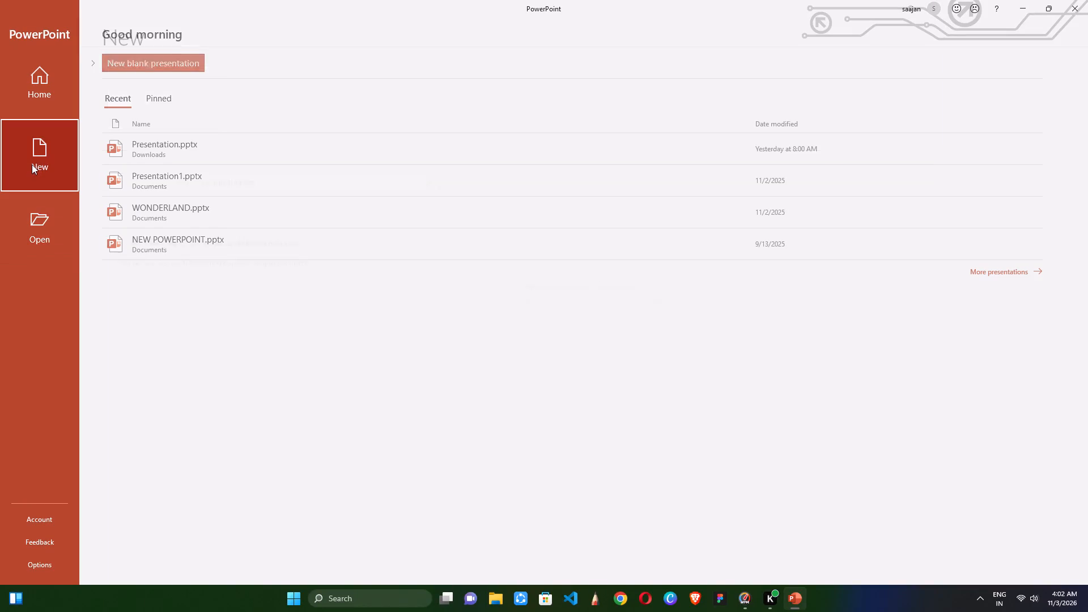
click(191, 136)
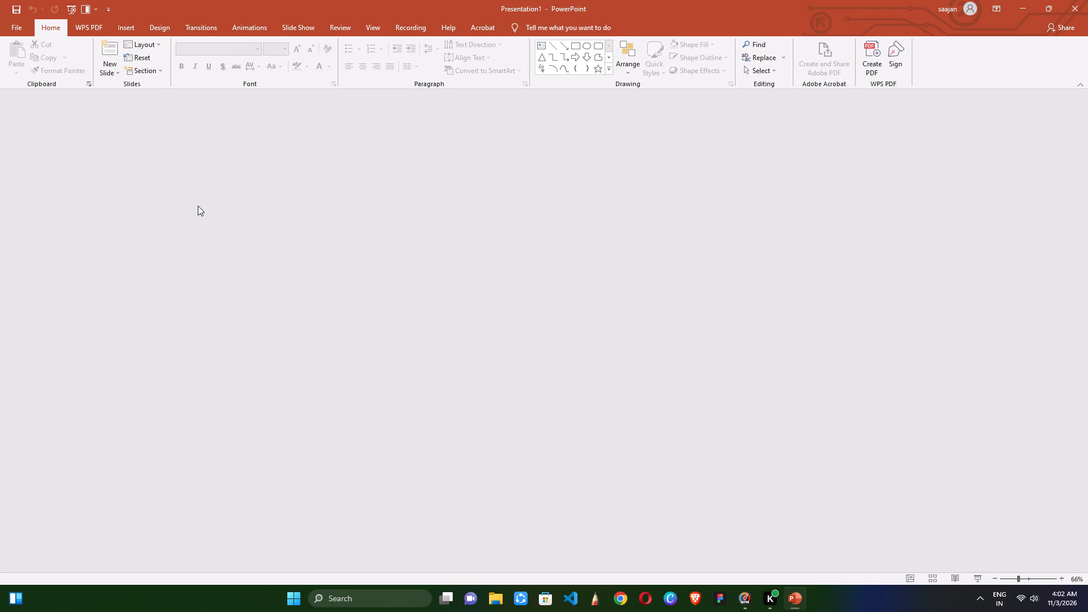
Change the first slide's layout to Blank.
right_click(74, 137)
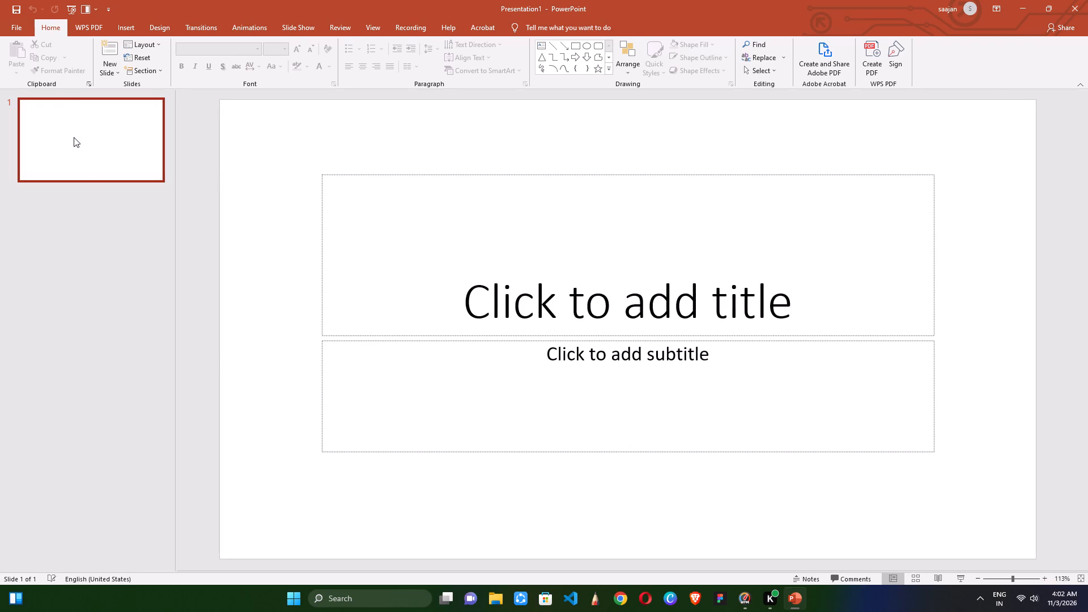
click(131, 261)
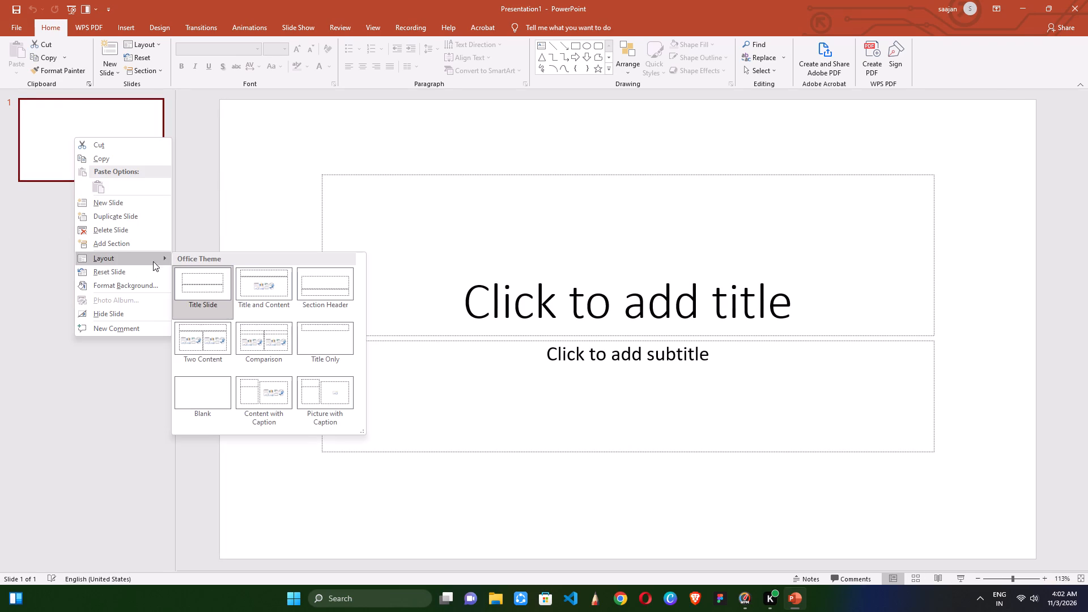
click(214, 406)
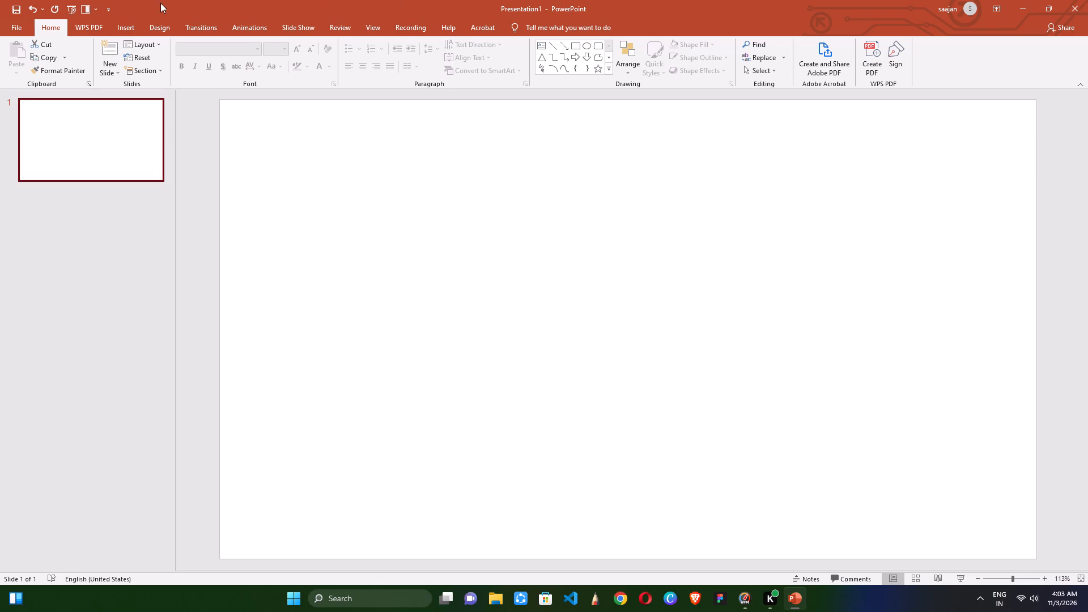
Insert WordArt in the plain black style on the blank slide with the text "THE XYNE COMPUTER".
click(124, 27)
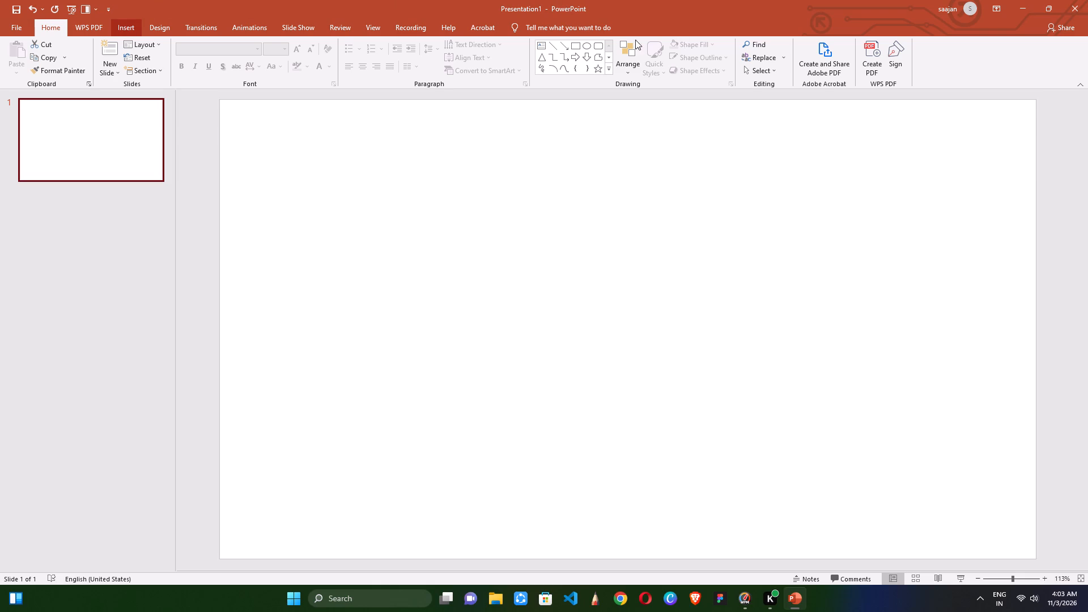
click(584, 54)
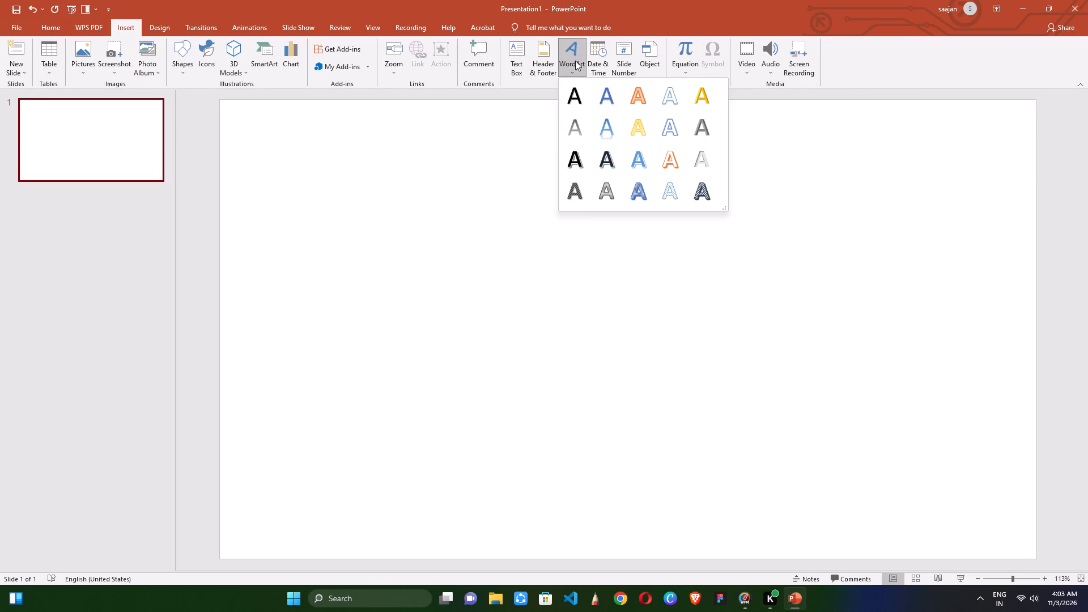
click(573, 88)
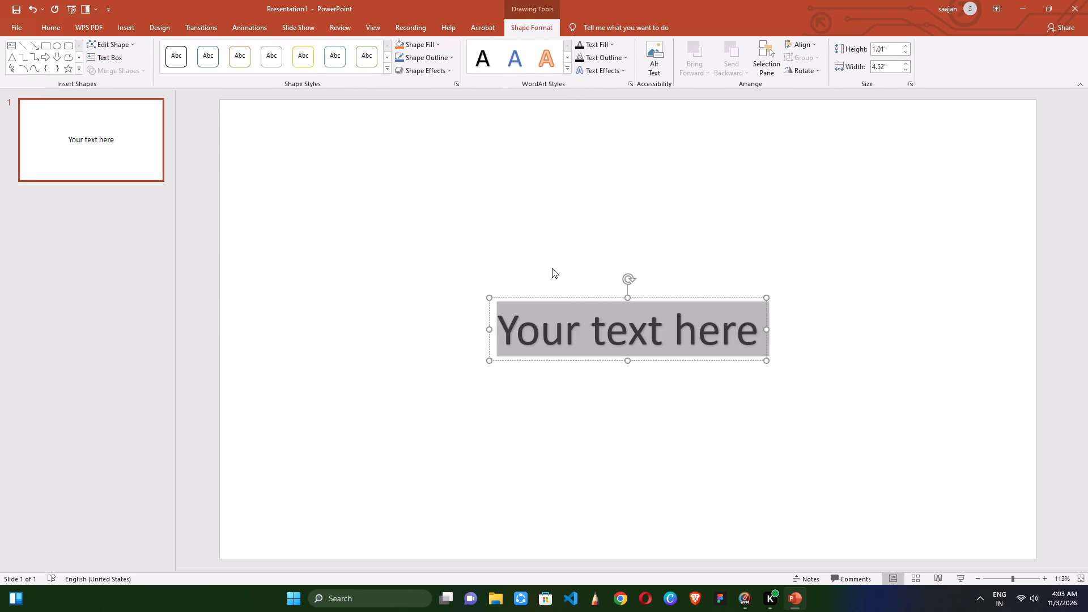
text(TY)
key(BackSpace)
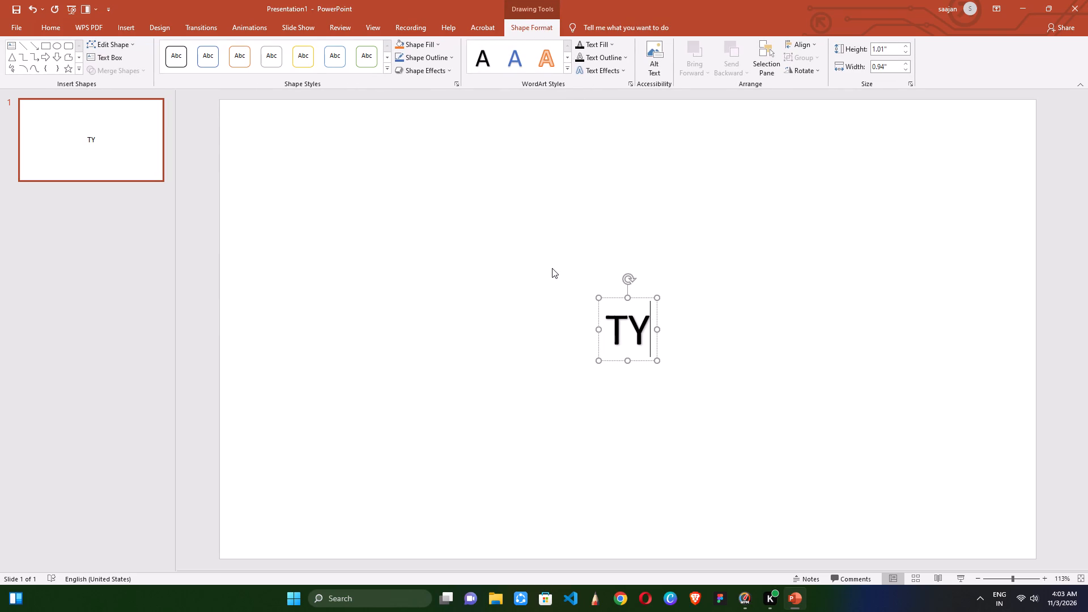
text(HE)
key(space)
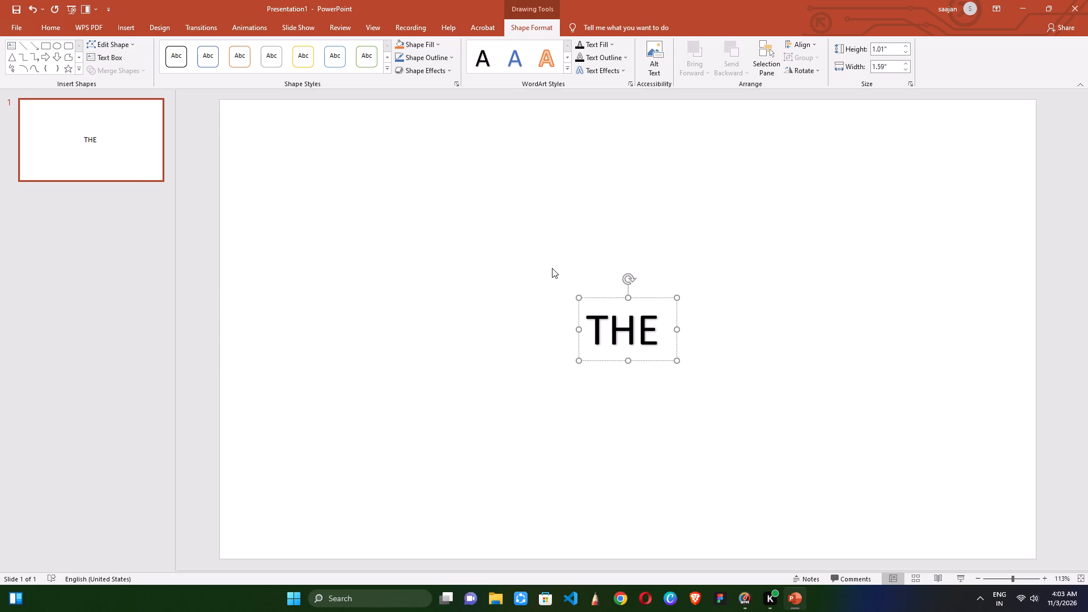
key(x)
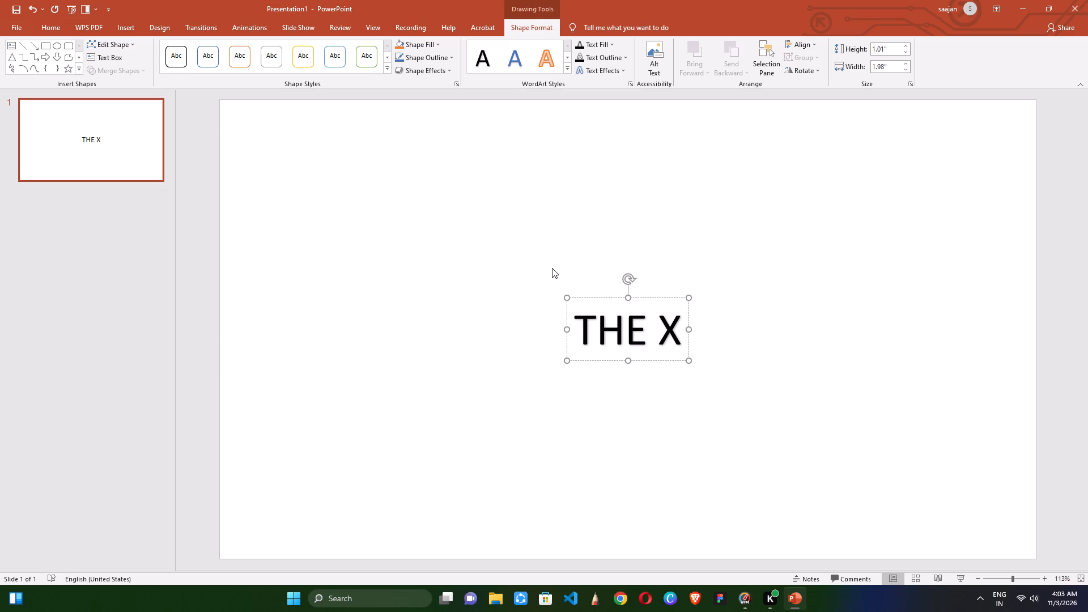
text(YNE)
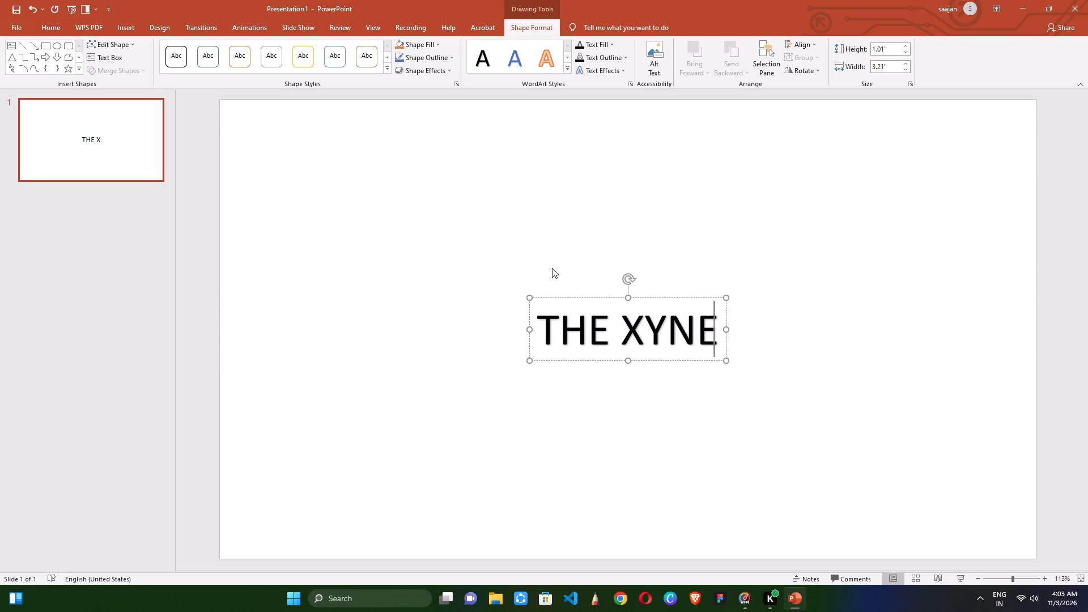
key(space)
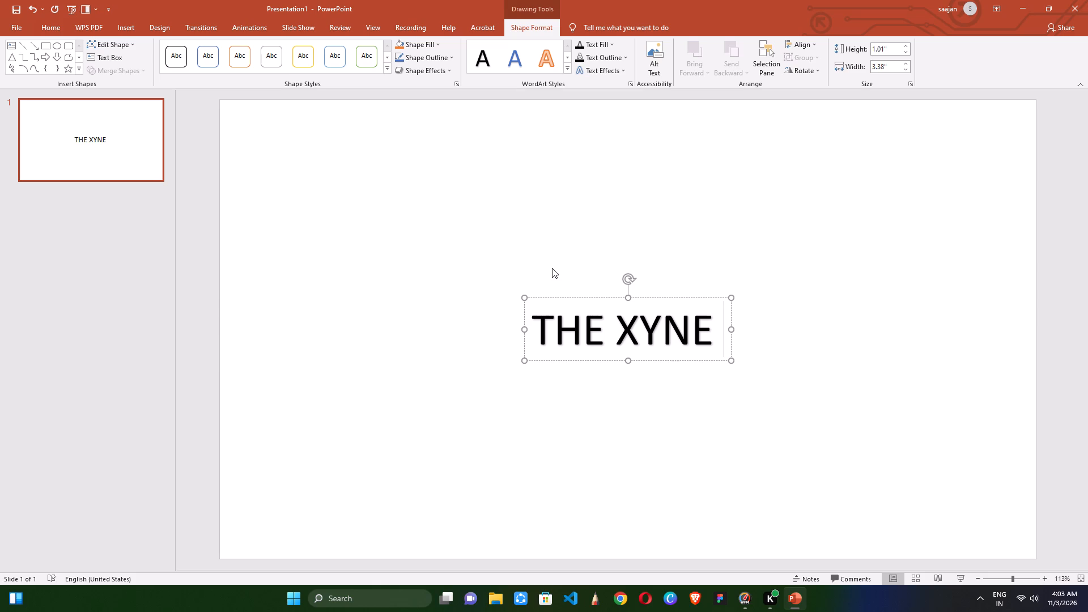
text(CU)
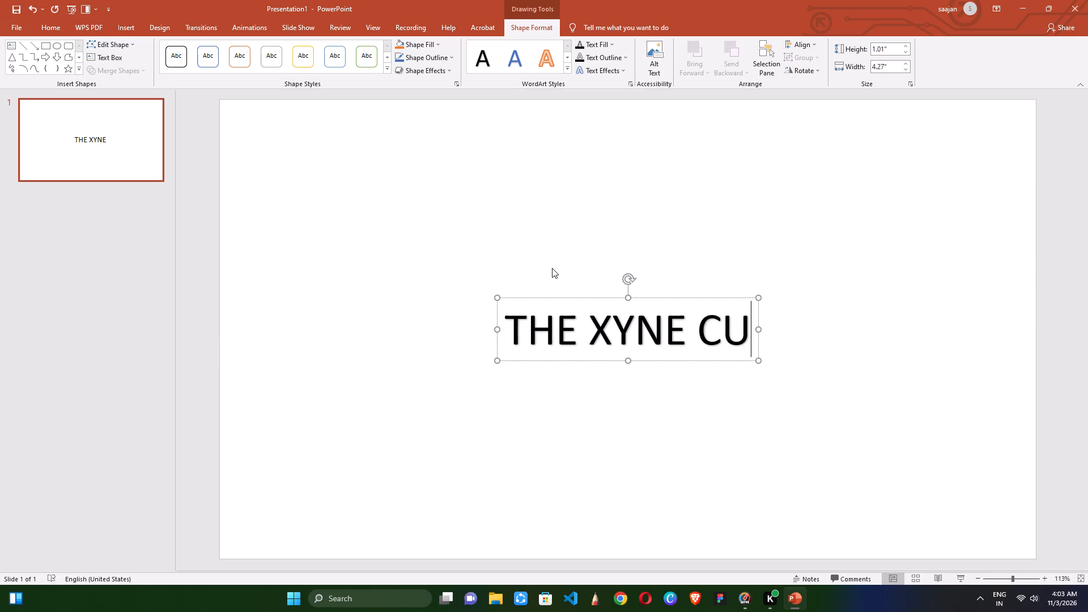
text(MPUTER)
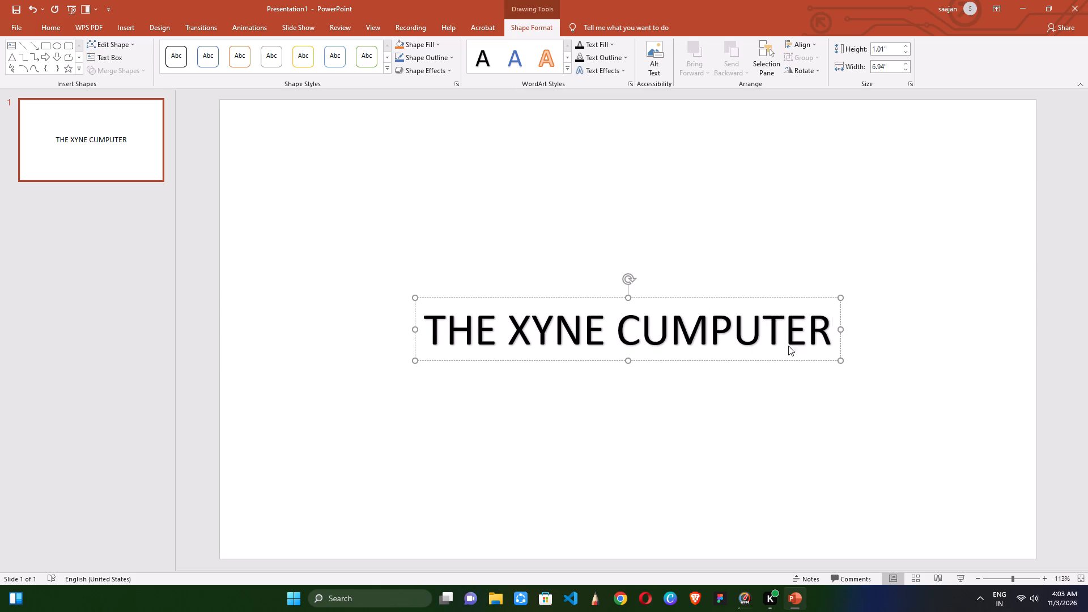
click(667, 332)
key(BackSpace)
key(o)
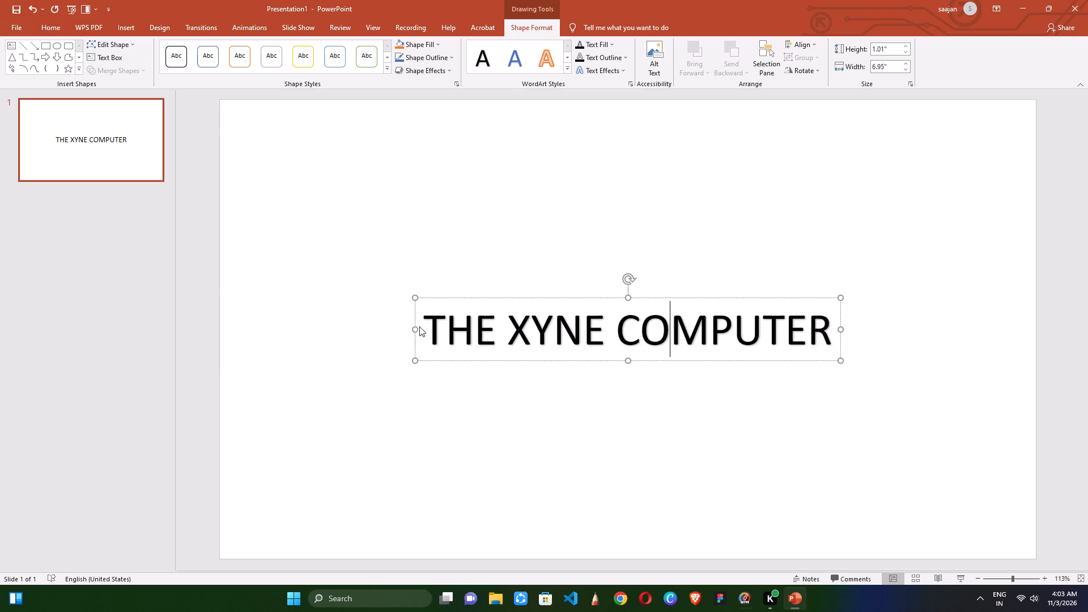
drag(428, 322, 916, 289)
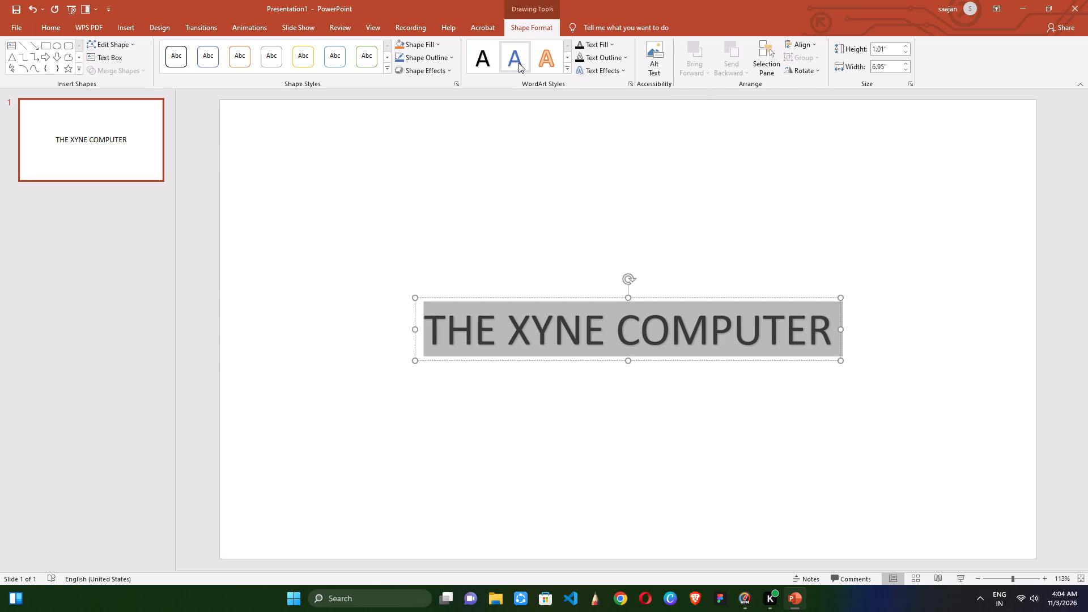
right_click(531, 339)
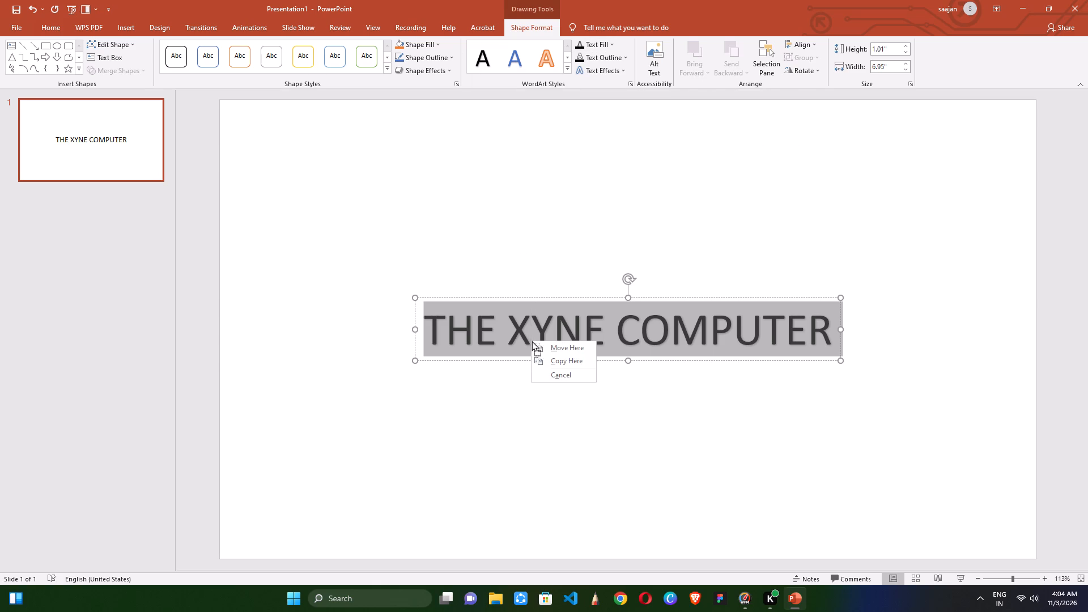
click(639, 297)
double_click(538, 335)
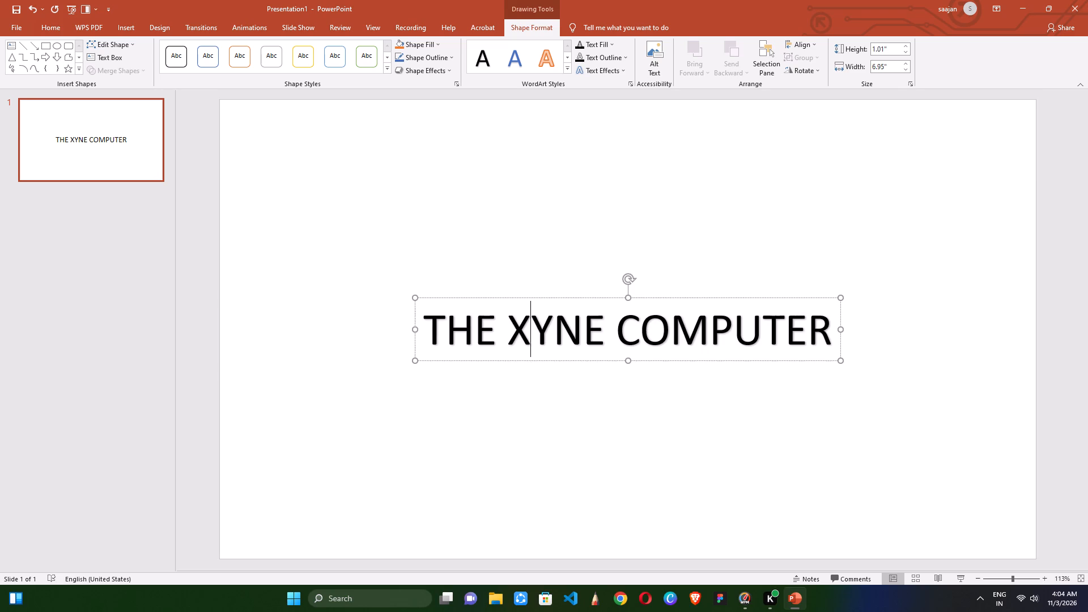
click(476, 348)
Set the text fill of the whole "THE XYNE COMPUTER" WordArt to the darkest shade of the gray theme color.
drag(426, 337, 979, 330)
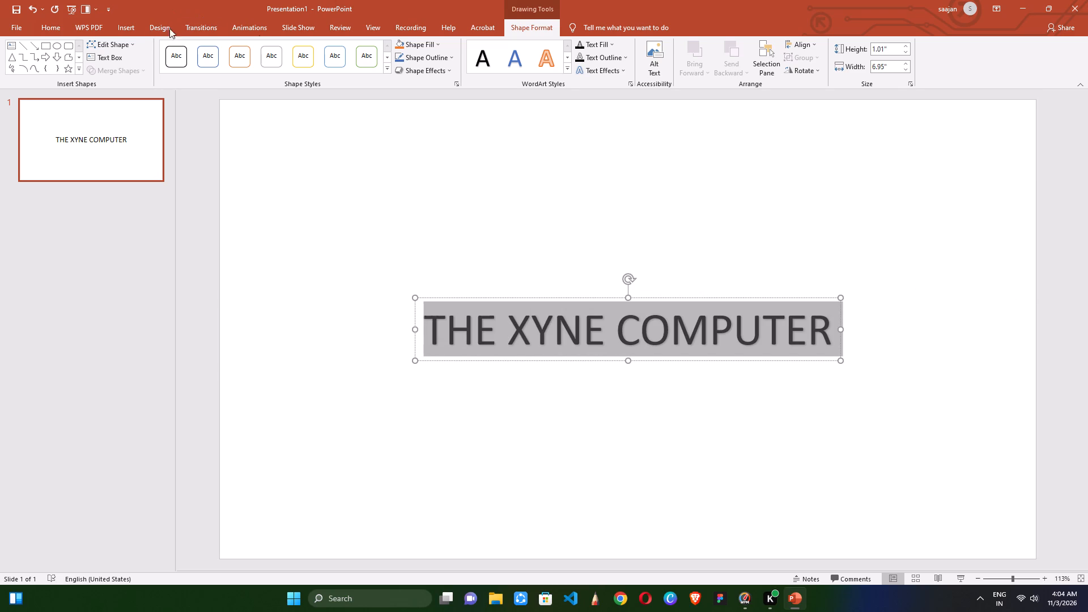
click(612, 48)
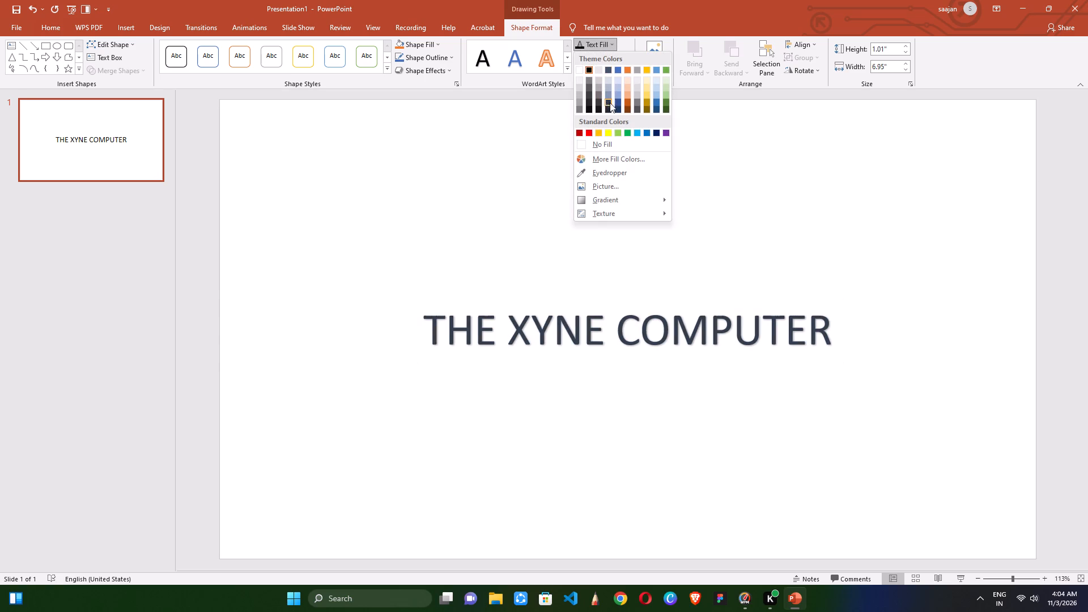
click(638, 107)
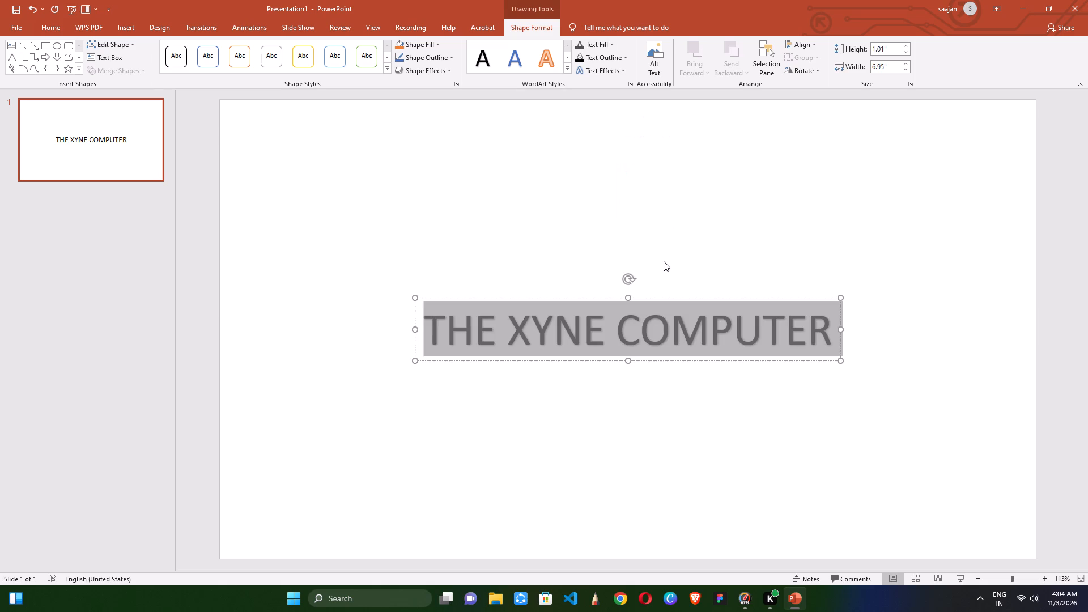
right_click(662, 261)
drag(826, 244, 824, 250)
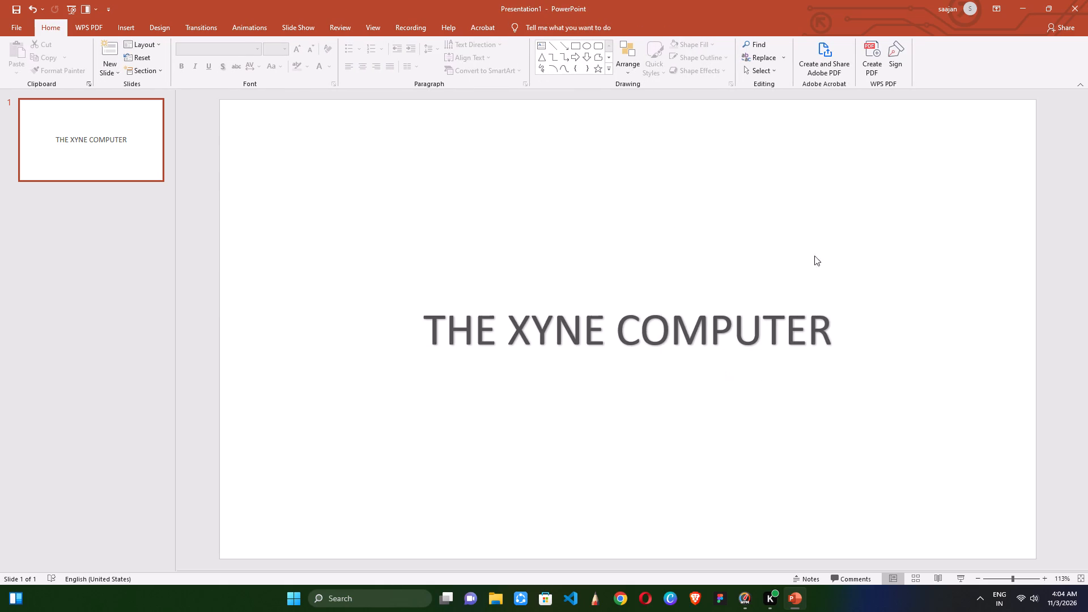
Change the font of the whole "THE XYNE COMPUTER" WordArt text to Bahnschrift SemiBold Condensed.
click(431, 322)
drag(433, 322, 898, 321)
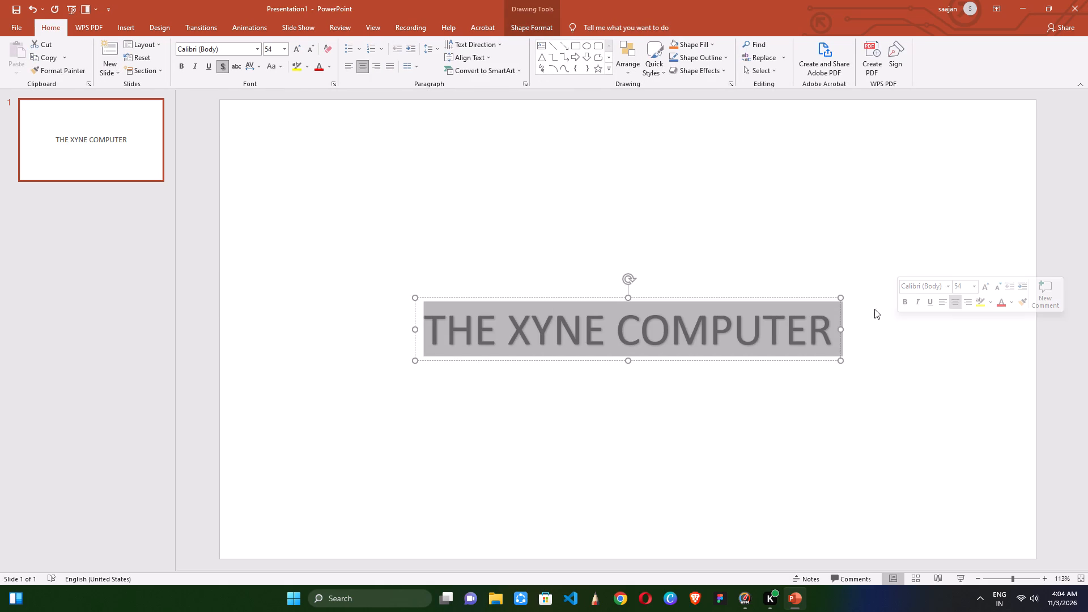
click(946, 287)
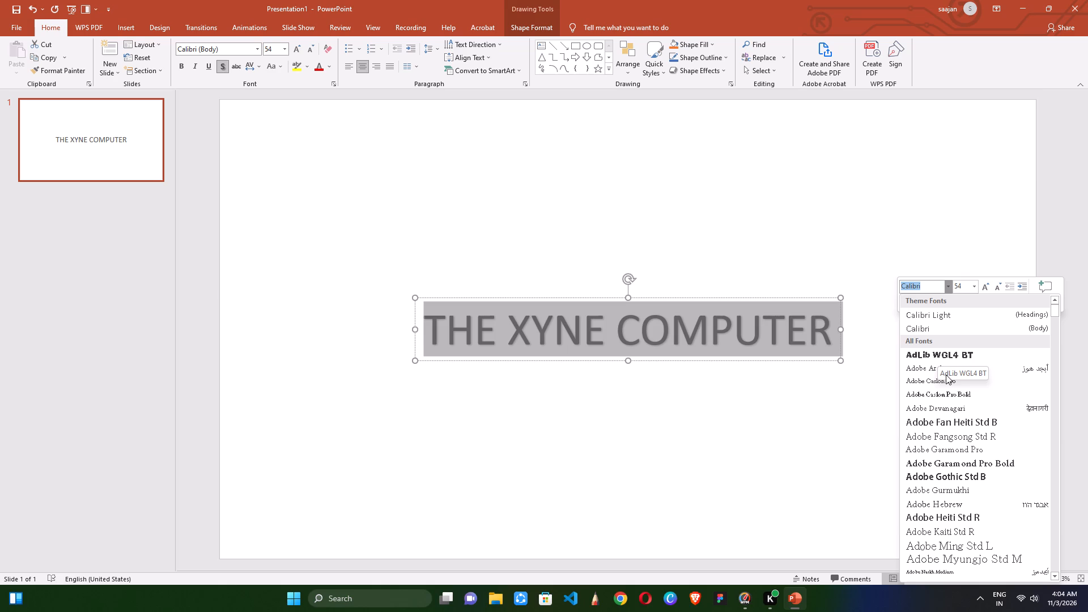
key(Down)
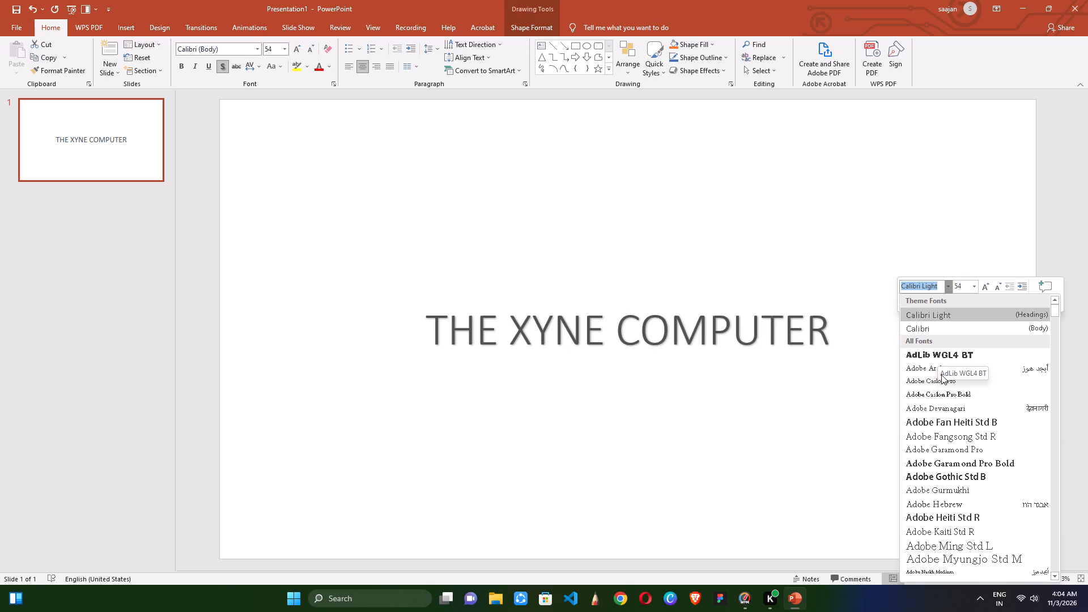
key(Down)
key(Down)
key(Down)
key(Down)
key(Down)
key(Down)
key(Down)
key(Down)
key(Down)
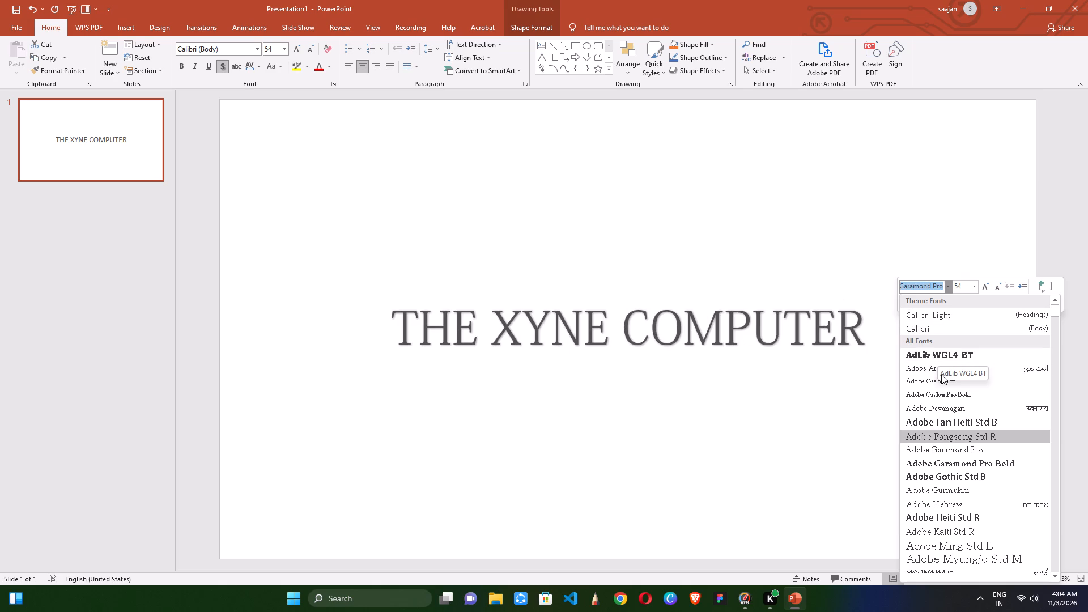
key(Down)
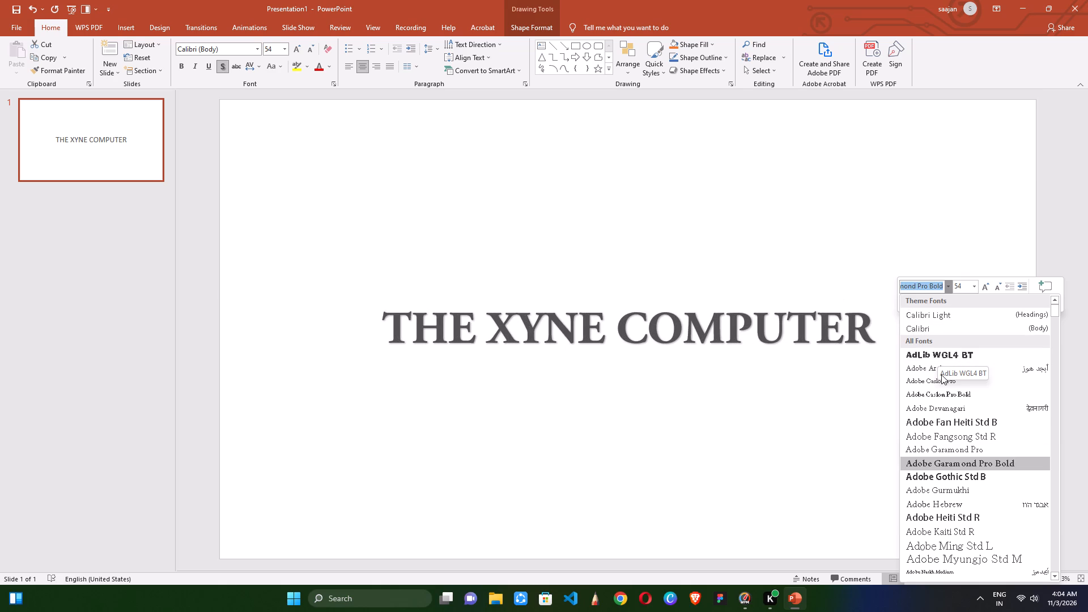
key(Down)
key(Down)
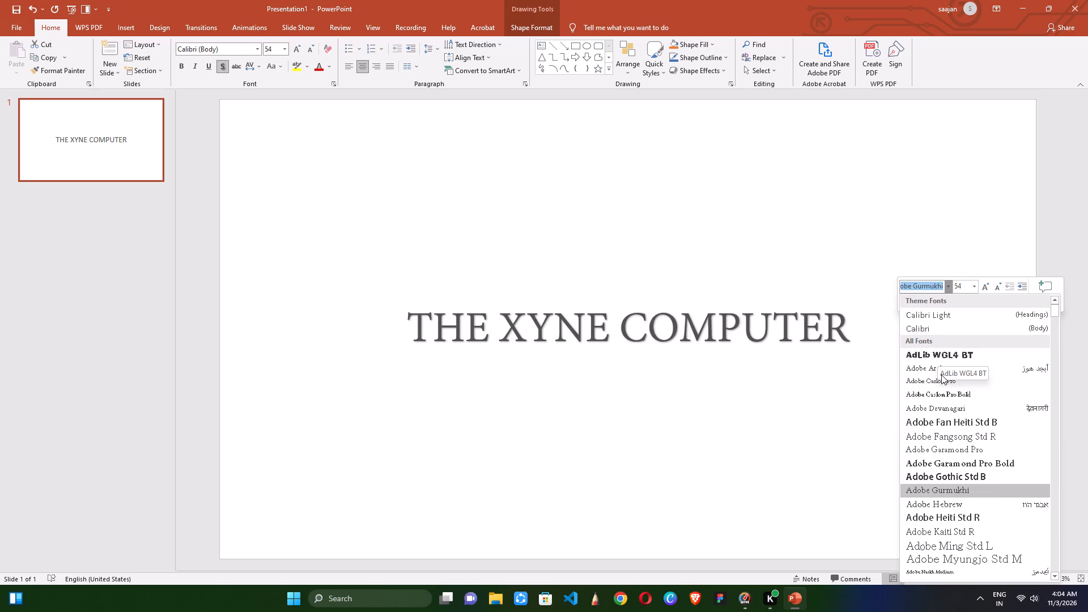
key(Down)
key(Down)
key(Down)
key(Down)
key(Down)
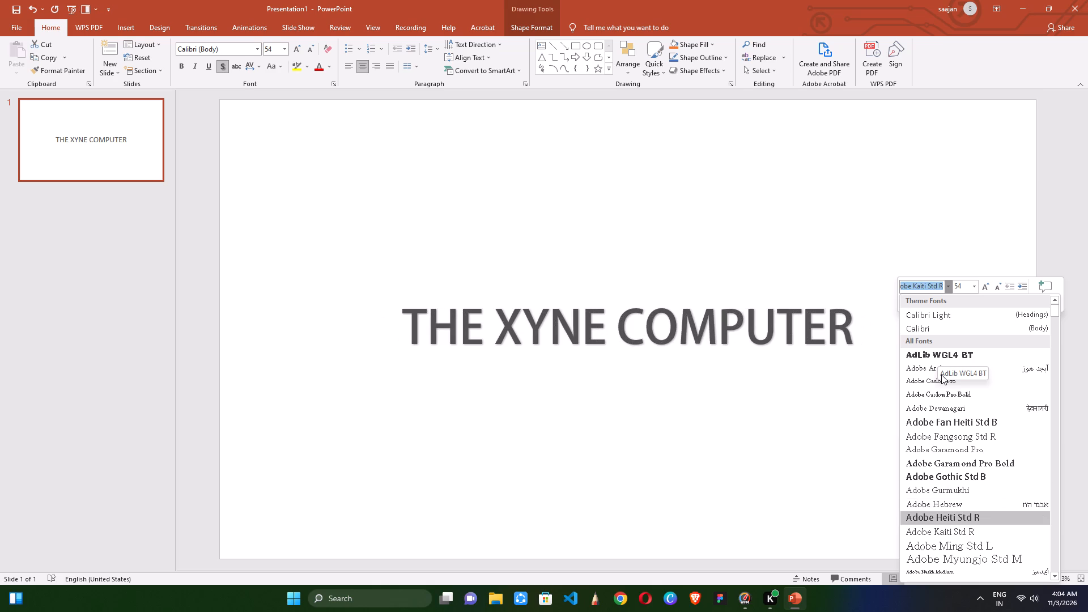
key(Down)
key(Down)
key(Down)
key(Down)
key(Down)
key(Down)
key(Down)
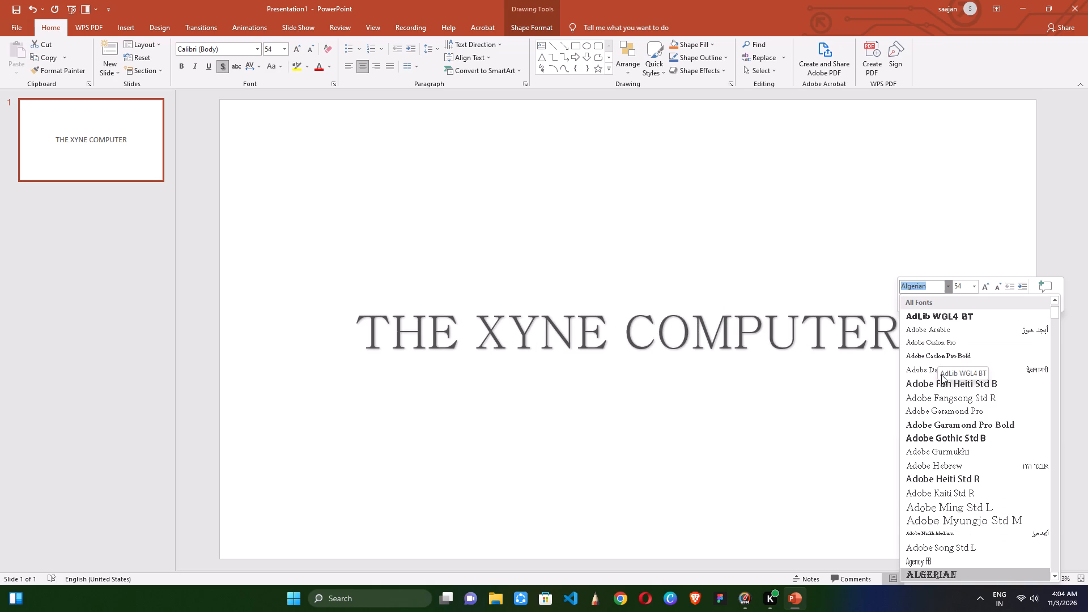
key(Down)
key(Down)
key(Down)
key(Down)
key(Down)
key(Down)
key(Down)
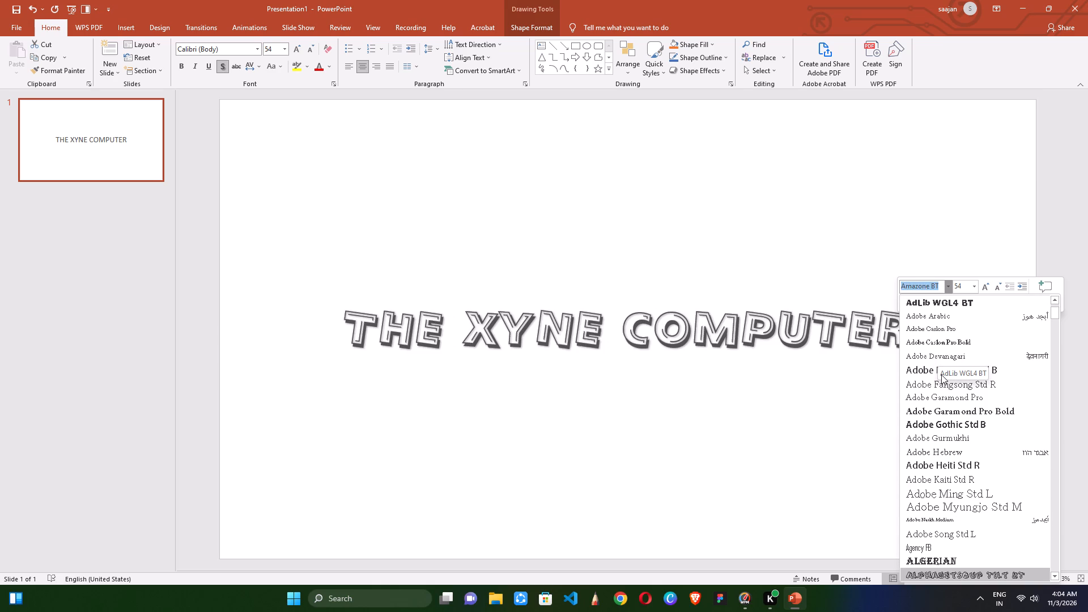
key(Up)
key(Up)
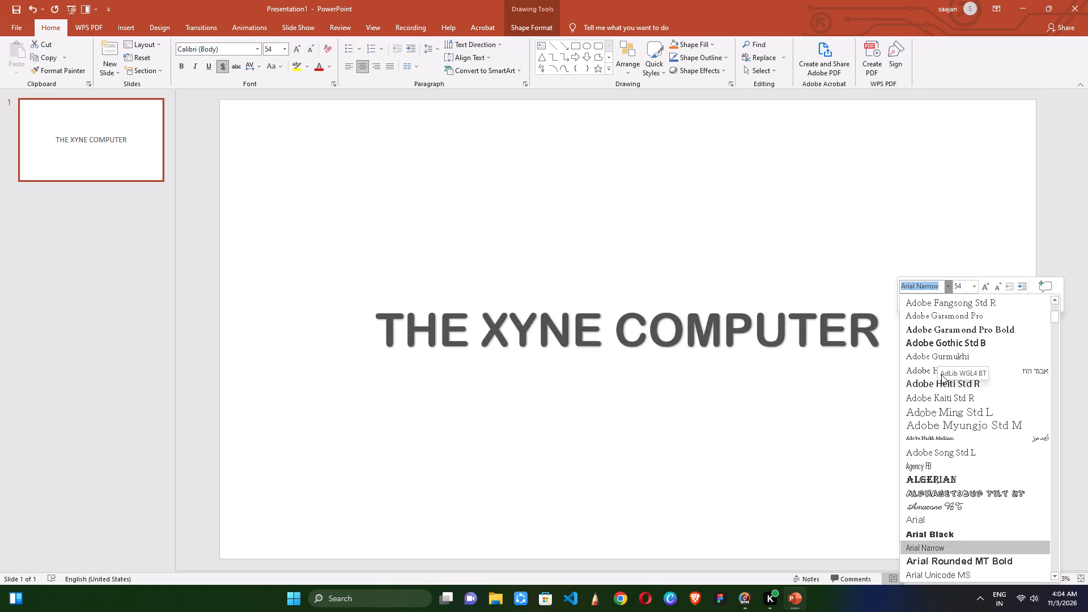
key(Up)
key(Down)
key(Down)
key(Down)
key(Down)
key(Down)
key(Down)
key(Down)
key(Down)
key(Down)
key(Down)
key(Down)
key(Down)
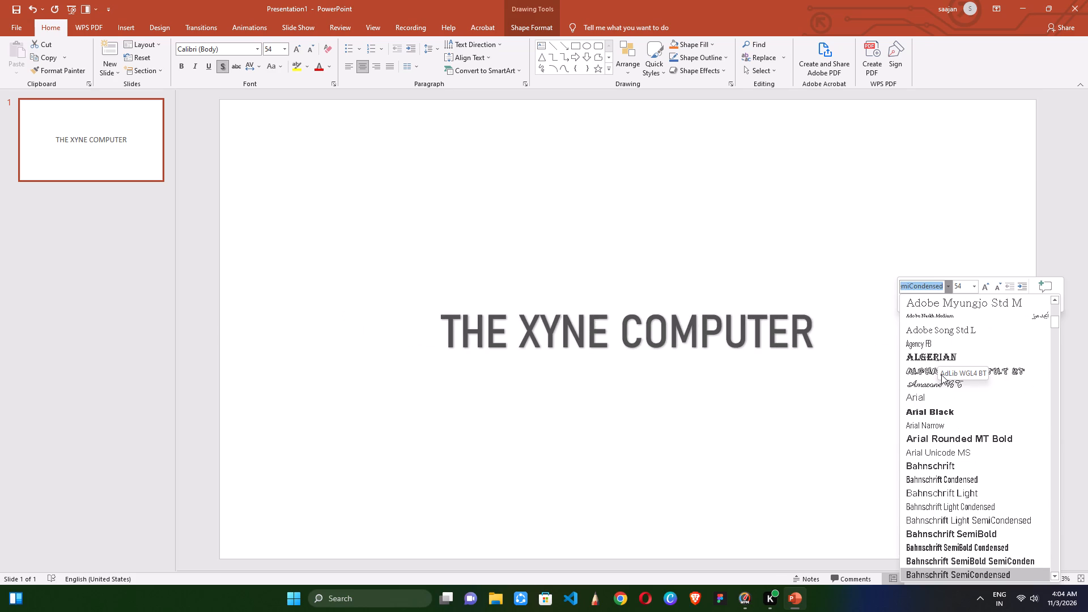
key(Up)
key(Up)
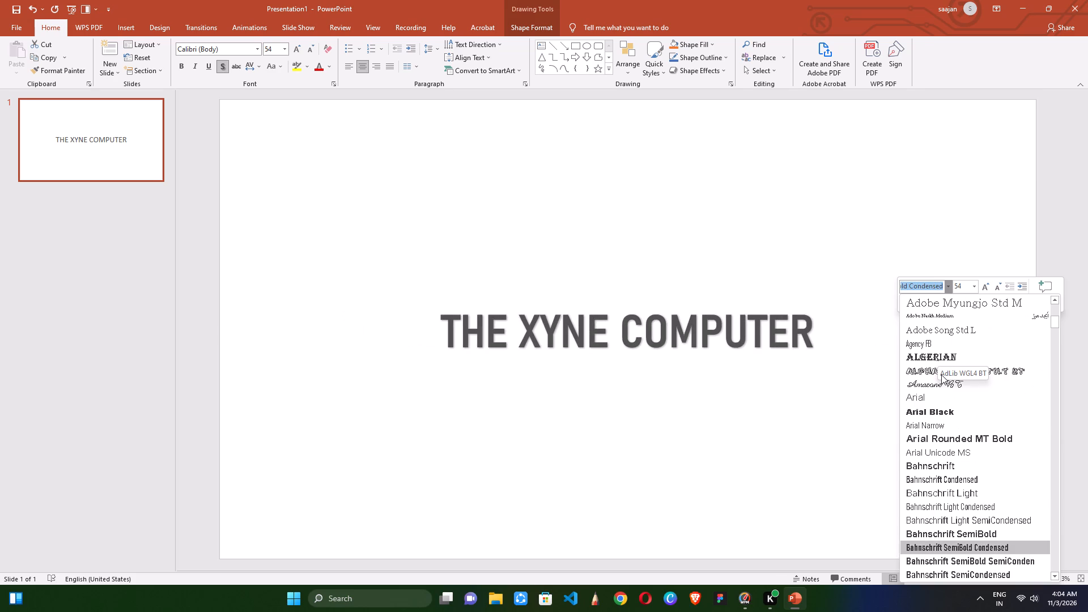
key(Up)
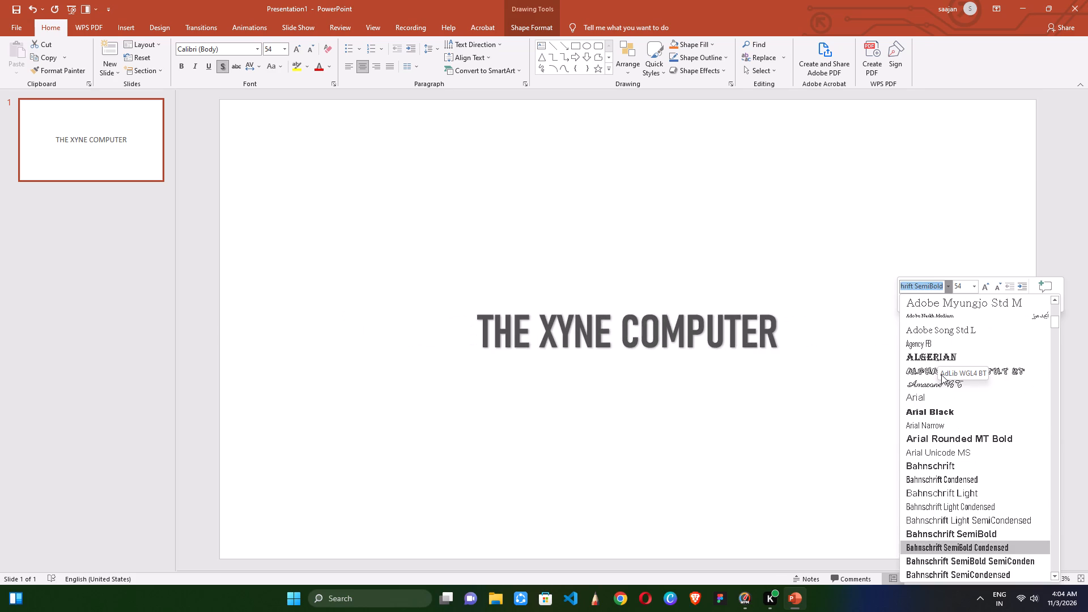
key(Down)
key(Return)
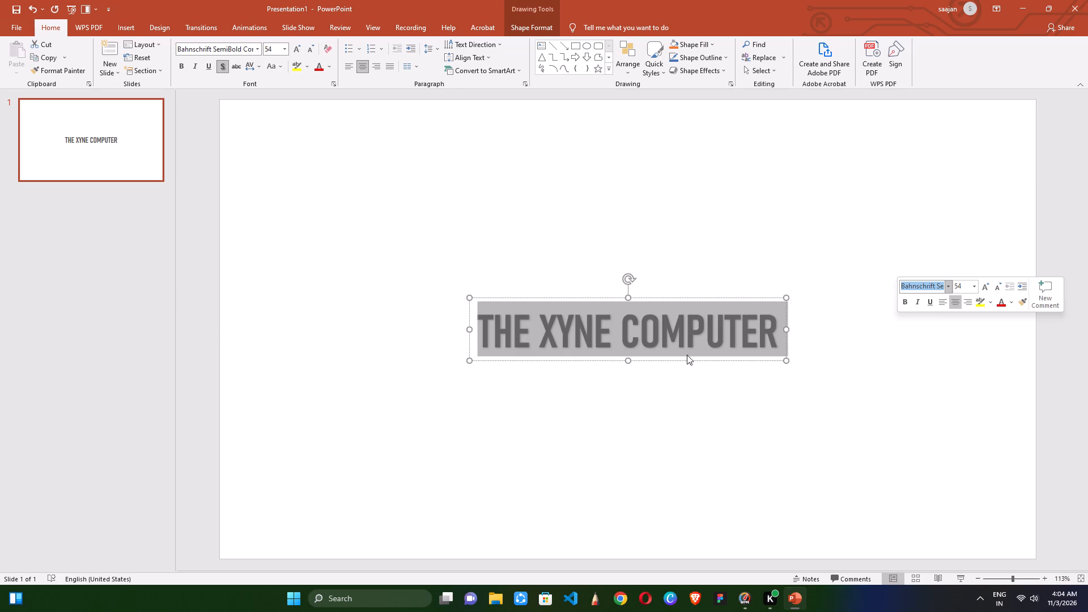
Move the "THE XYNE COMPUTER" WordArt up to the top edge of the slide, roughly centered horizontally.
drag(688, 359, 673, 238)
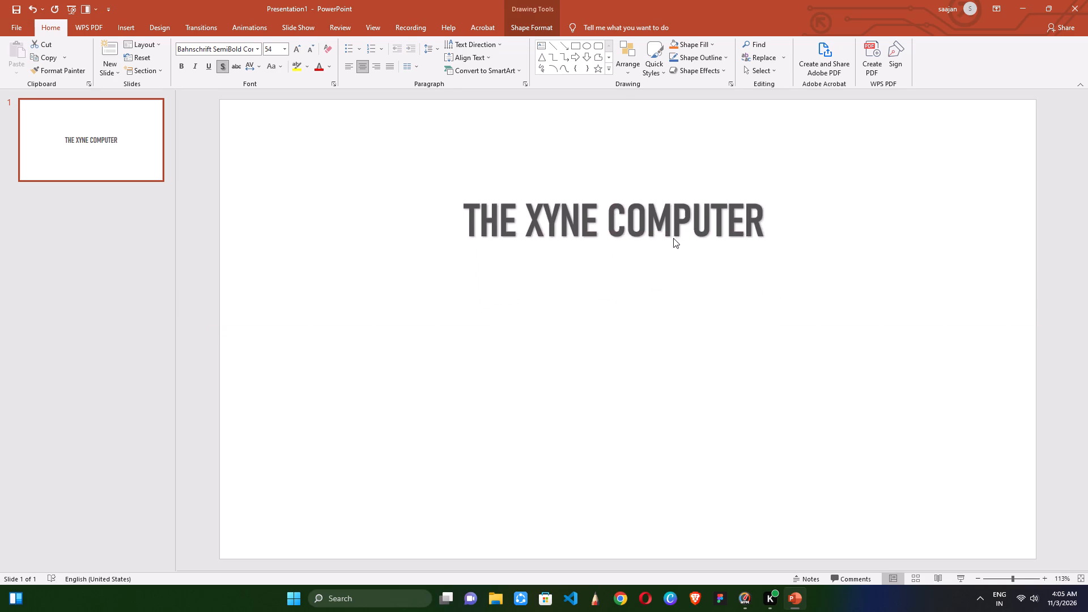
drag(673, 238, 685, 158)
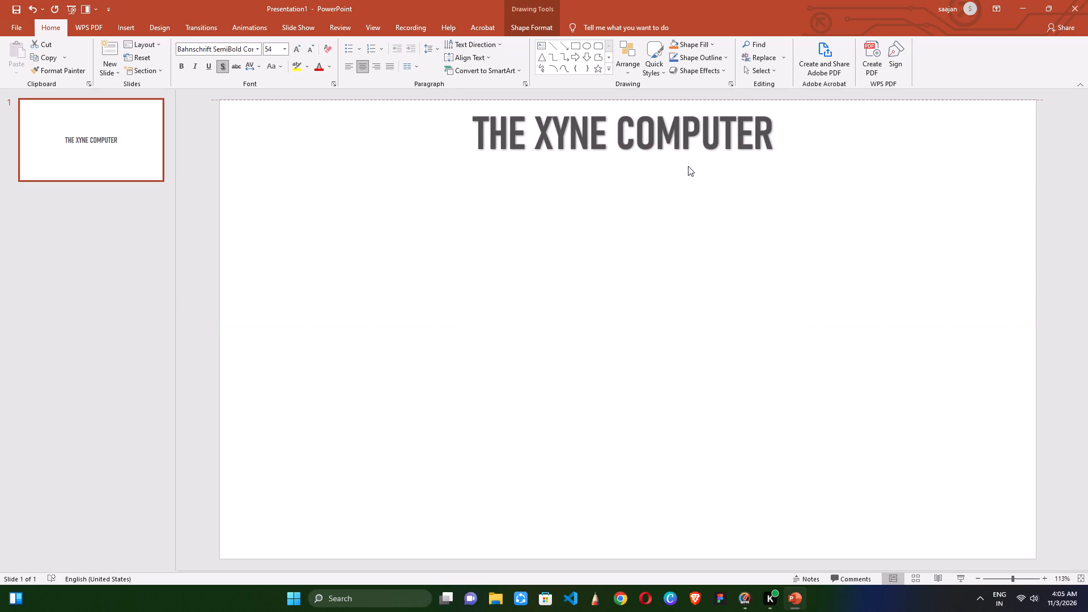
click(686, 268)
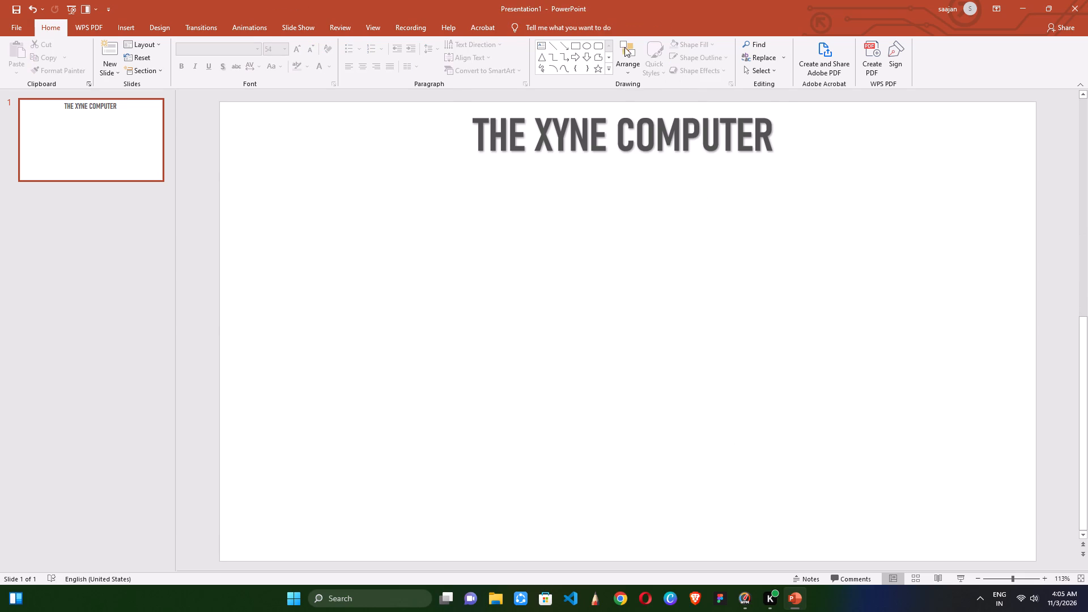
Insert a wide text box below the title and enter "MICROSOFT EXEL" as its first line.
click(167, 28)
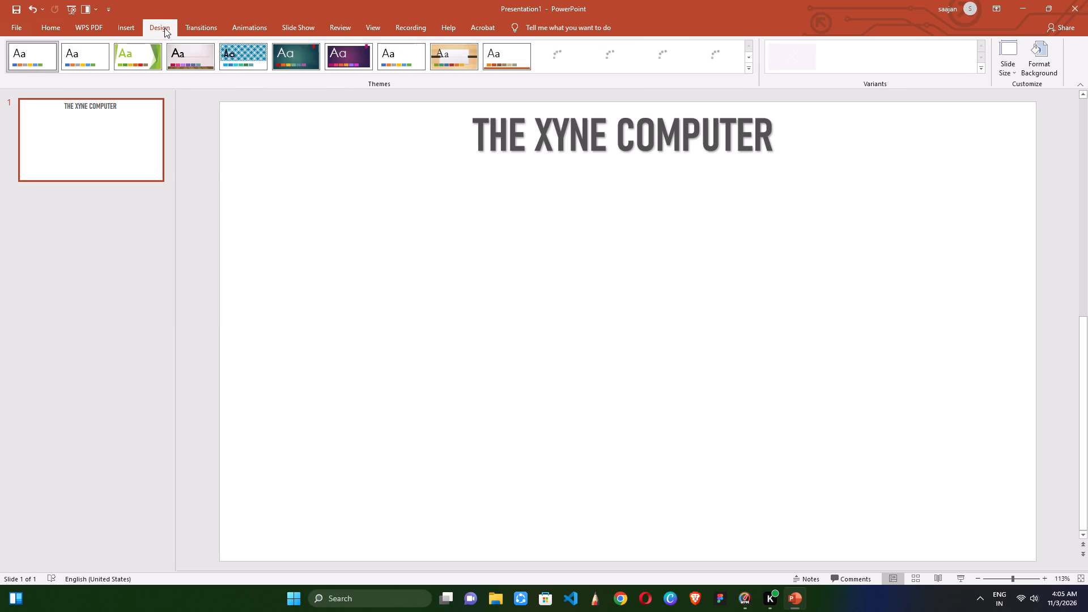
click(138, 20)
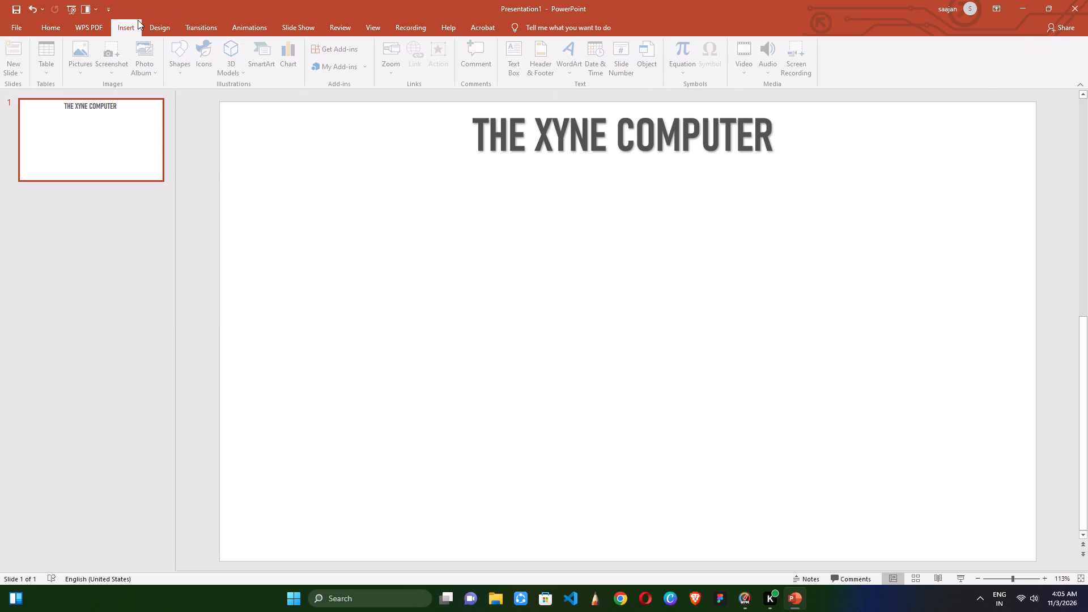
click(522, 61)
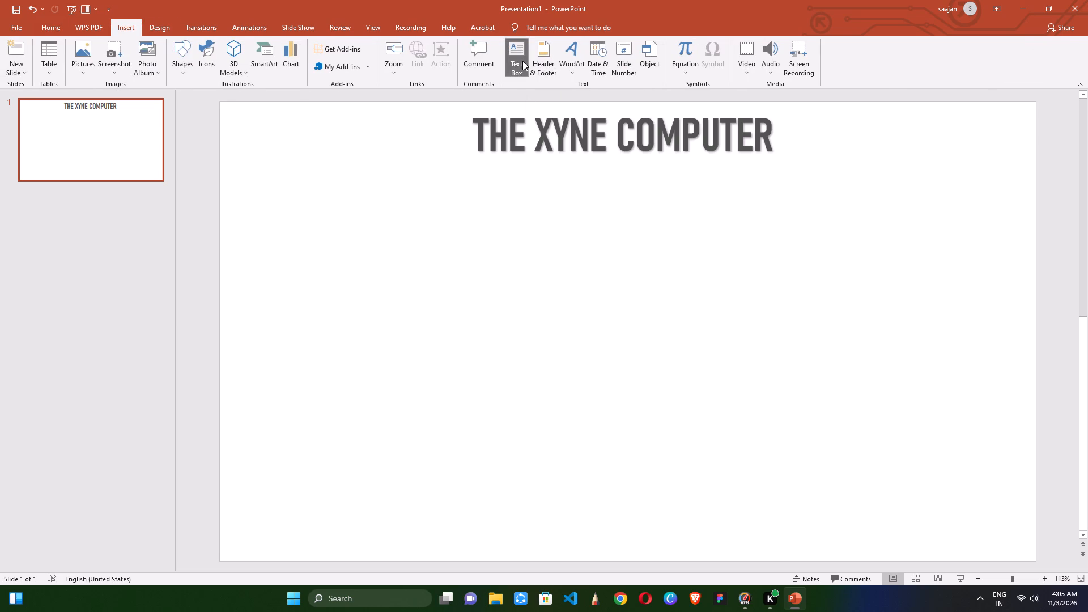
drag(283, 201, 856, 284)
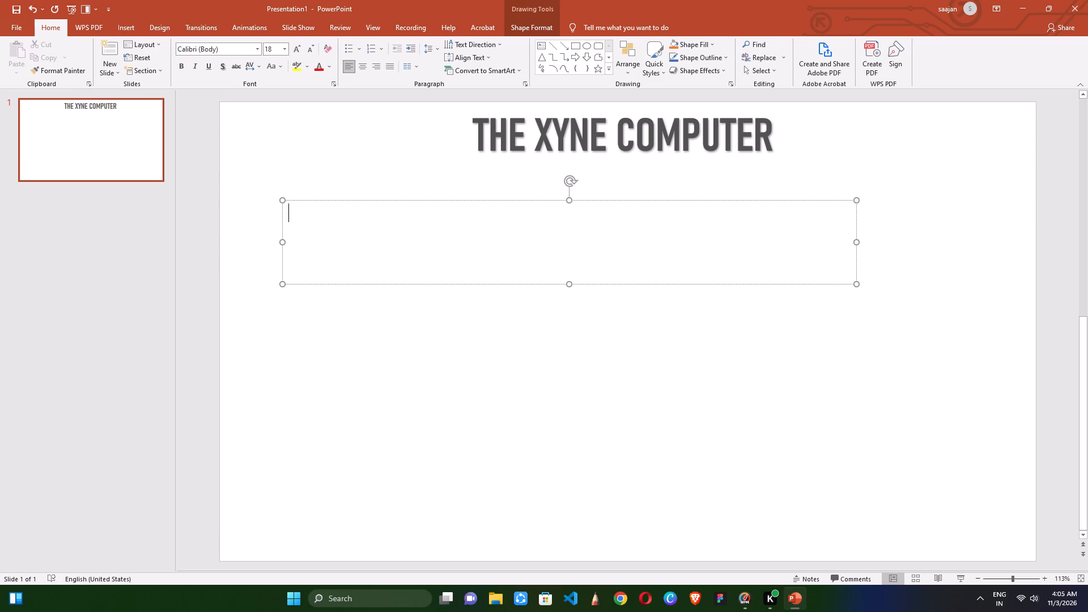
text(MICRO)
text(SOFT)
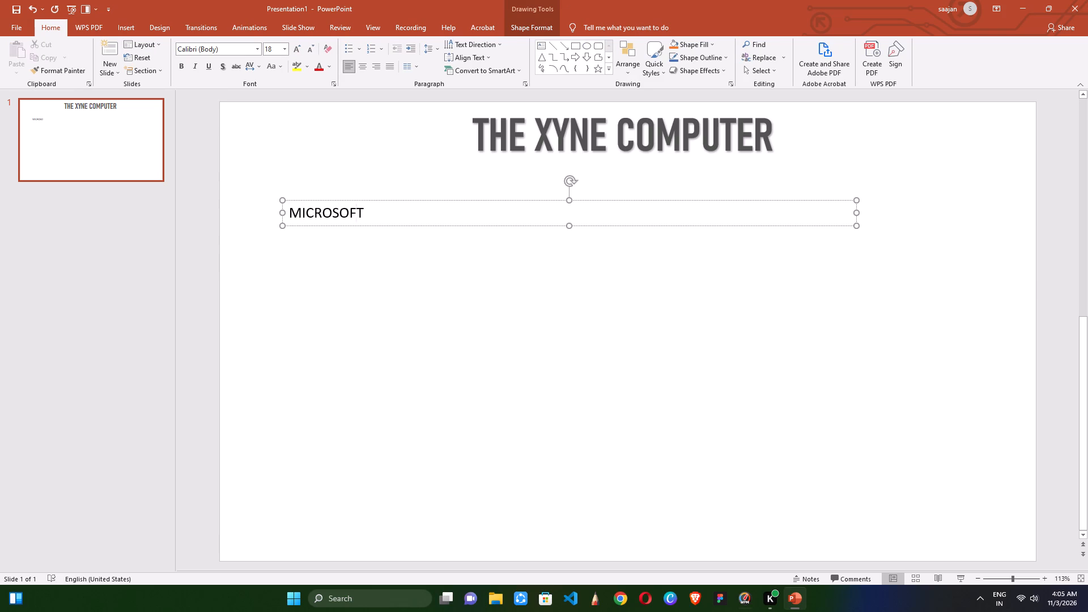
key(space)
text(EXEL)
key(space)
Add the lines "POWER POINT" and "MICROSOFT WORD" below "MICROSOFT EXEL" in the text box.
key(Return)
text(PO)
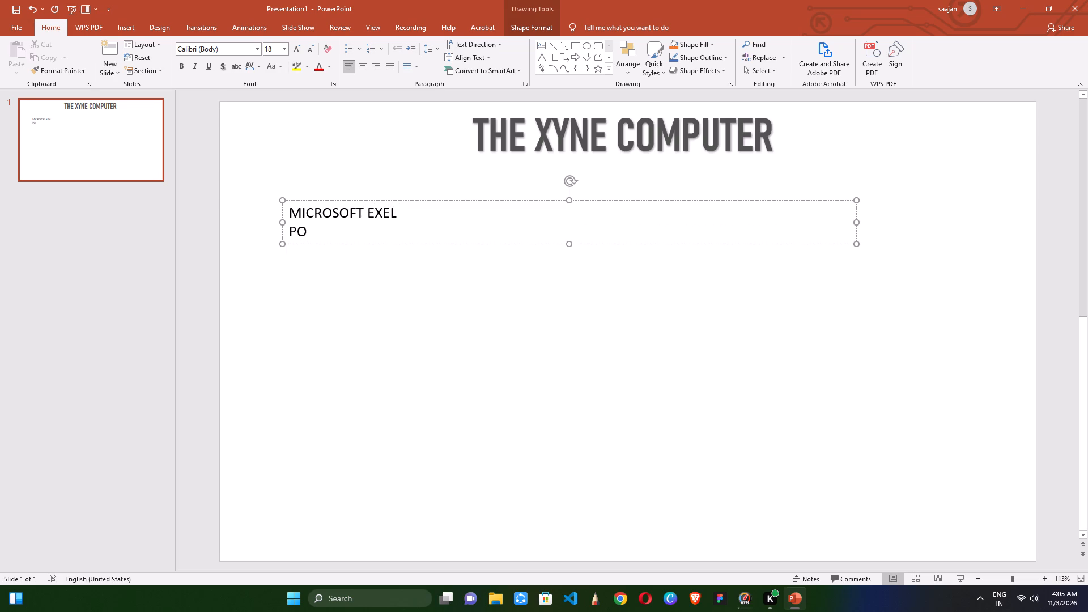
text(WER)
key(space)
text(POINT)
key(space)
key(Return)
text(MICROSOFT)
key(space)
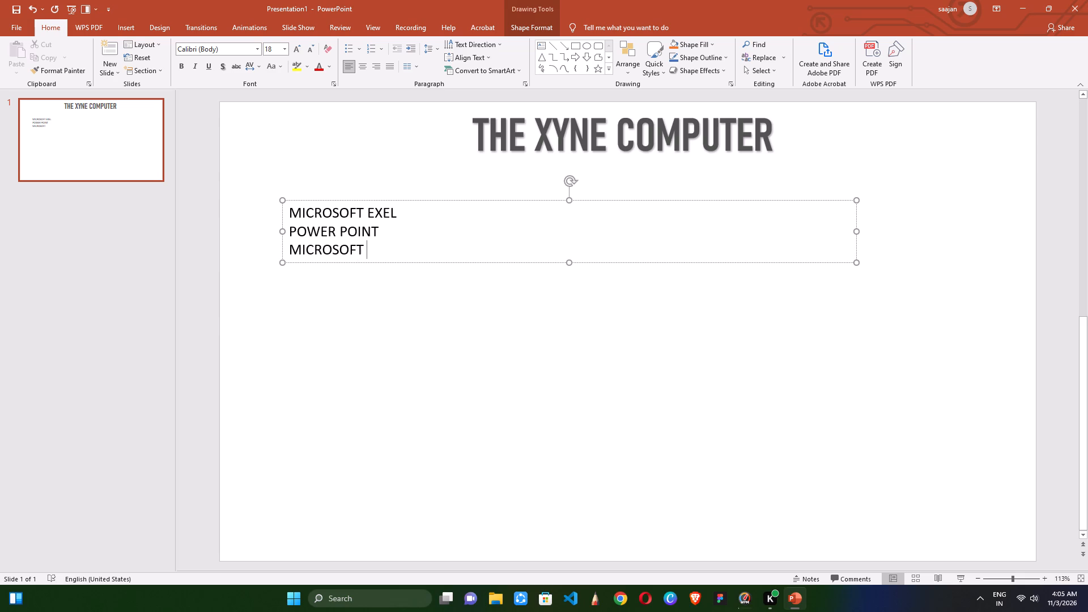
text(WP)
key(BackSpace)
text(ORD)
key(space)
Add a fourth line reading "ADOBE PHOTOSHOP" to the text box.
key(Return)
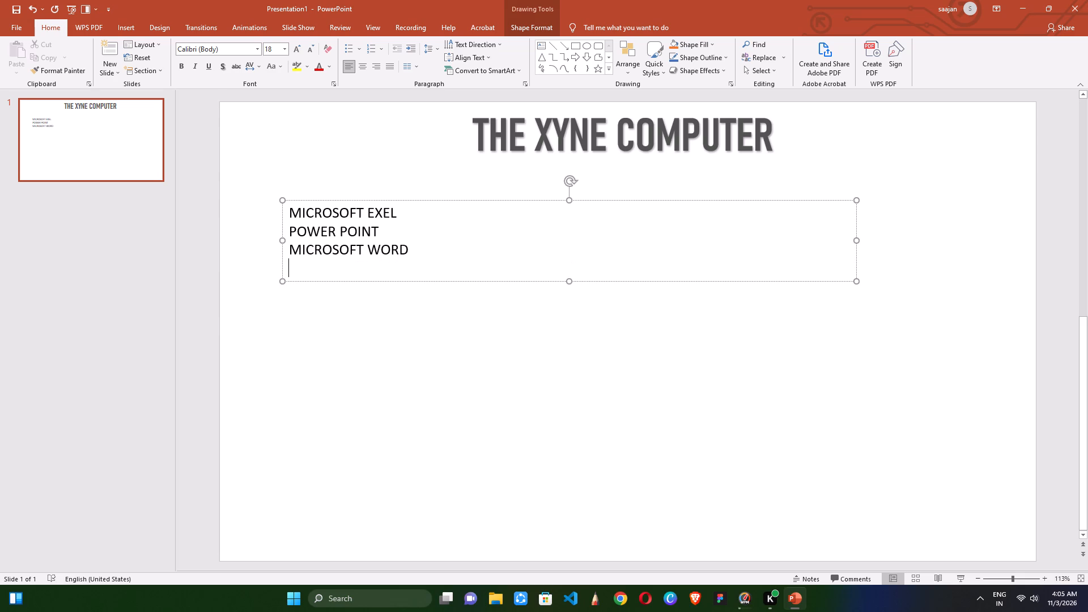
text(PHOTOSHOP)
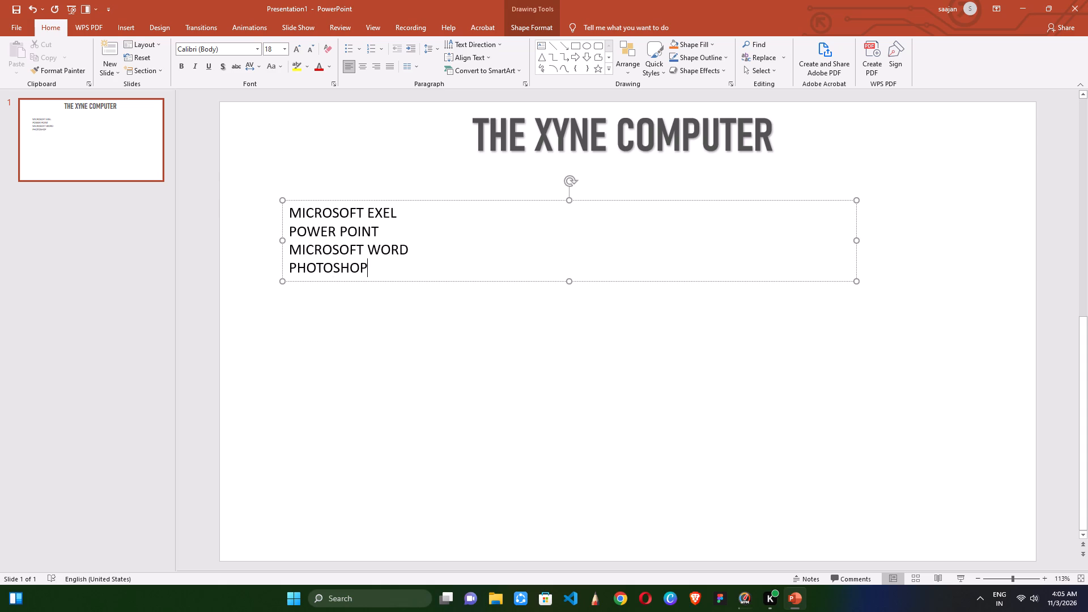
key(Left)
key(Left)
key(Left)
key(Left)
key(Left)
key(Left)
key(Left)
key(Left)
key(Left)
text(AFDOBE)
key(space)
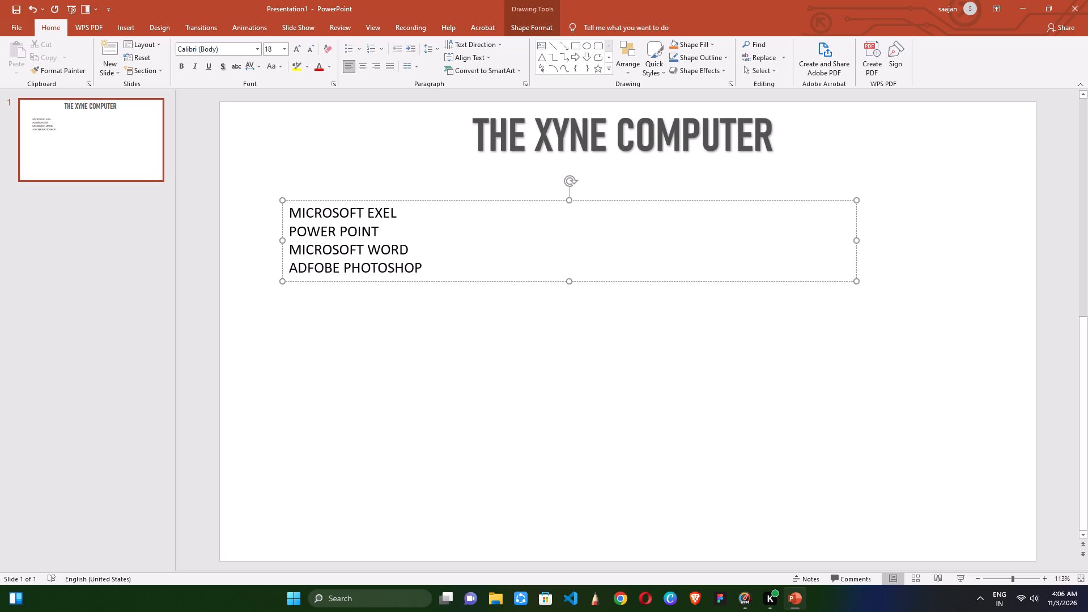
key(Left)
key(Left)
key(Left)
key(Left)
key(BackSpace)
key(Right)
key(Right)
key(Right)
key(Right)
key(Right)
key(Right)
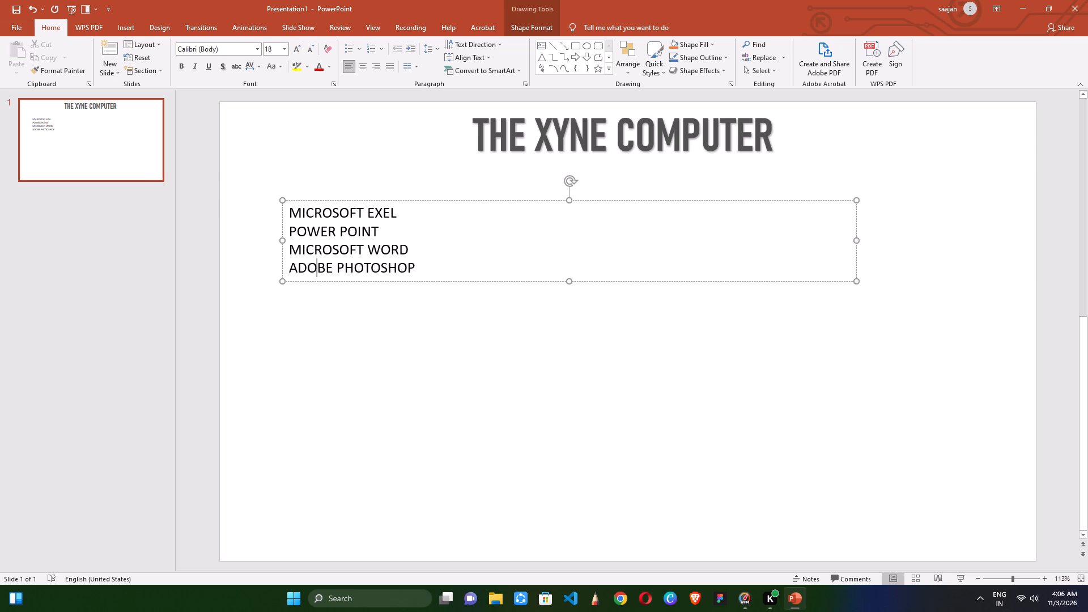
key(Right)
key(Right)
key(Right)
key(Right)
key(Right)
key(Right)
key(Right)
Add a fifth line reading "CORAL DRAW" below "ADOBE PHOTOSHOP" in the text box.
key(Return)
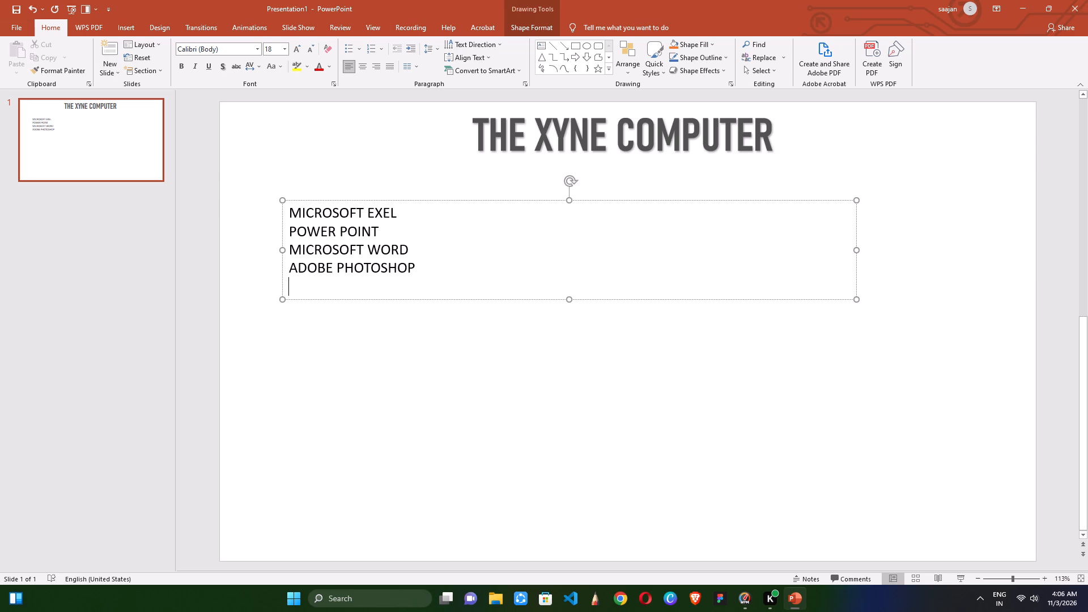
text(CORAL)
key(BackSpace)
key(BackSpace)
key(BackSpace)
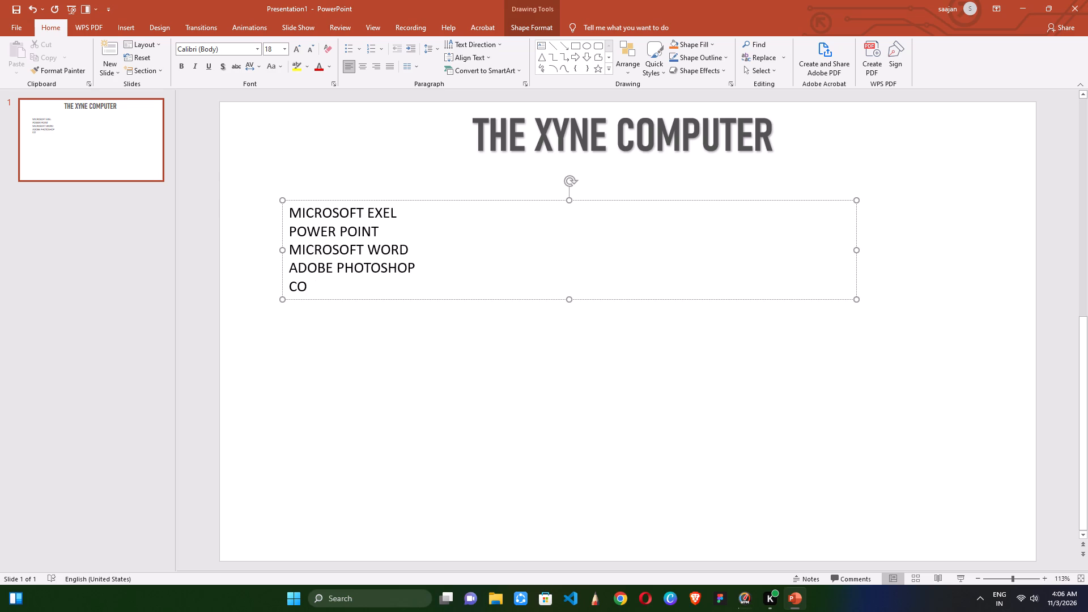
text(ROL)
key(BackSpace)
key(BackSpace)
text(AL DRAW)
key(Return)
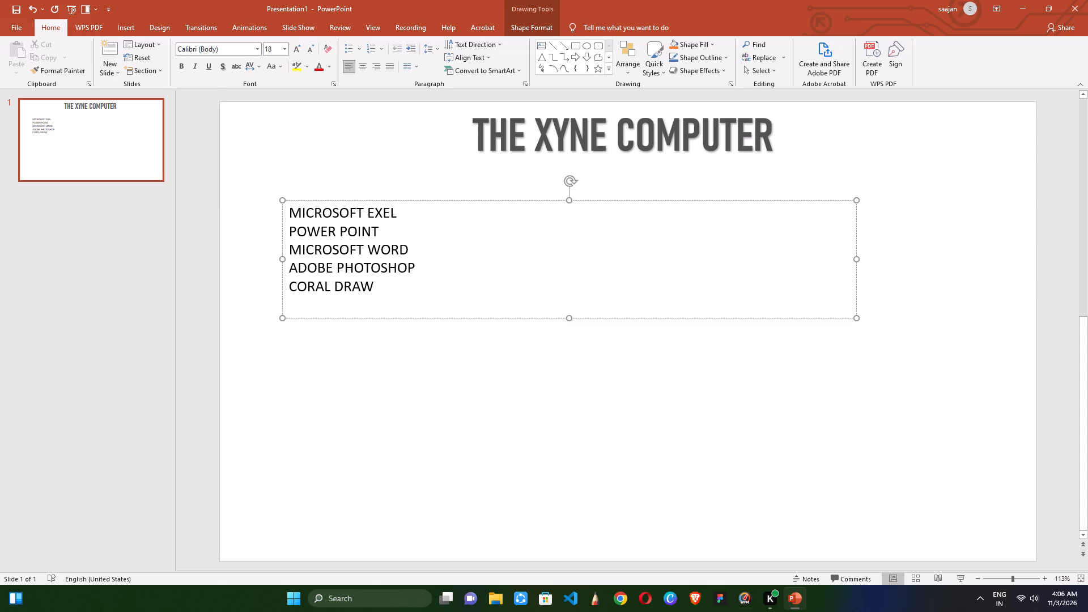
Add the lines "TYPING MASTER" and "TELLY" below "CORAL DRAW" in the text box.
key(t)
text(YPING)
key(space)
text(MASTER)
key(space)
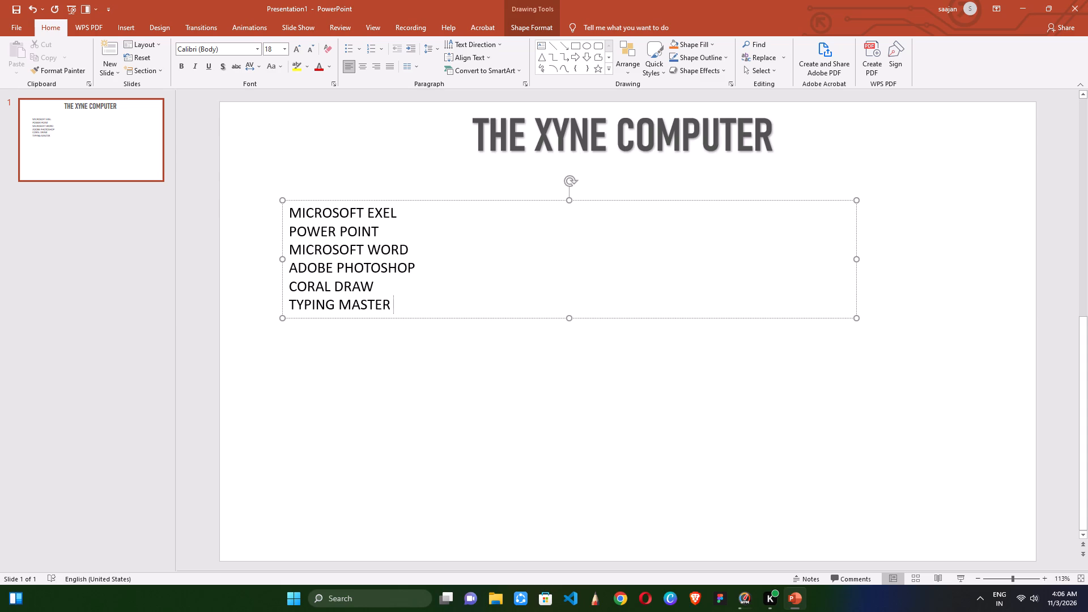
key(Return)
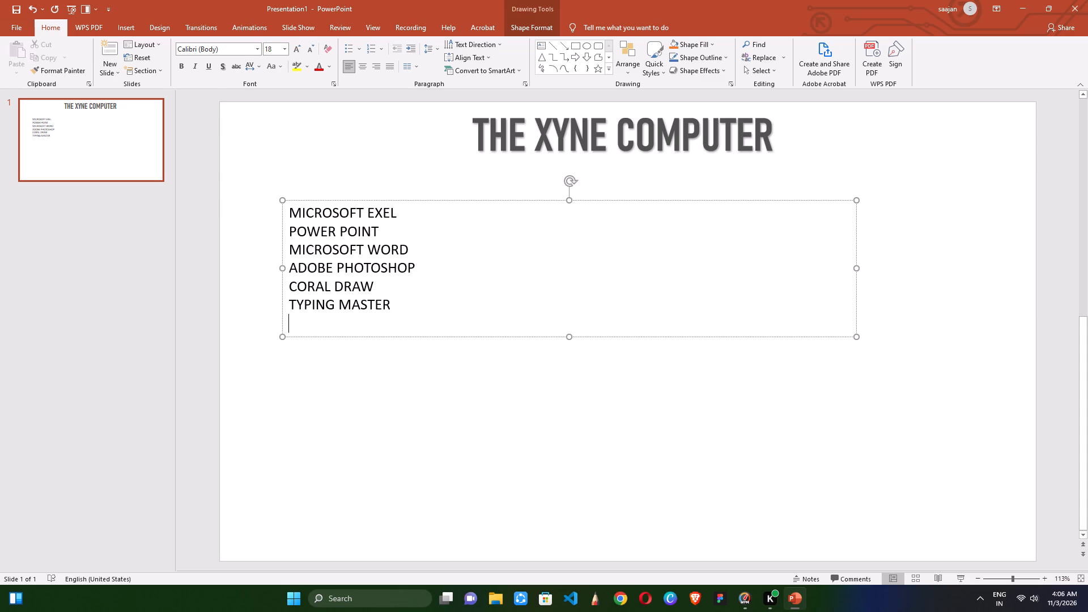
text(TELLY)
key(space)
key(Return)
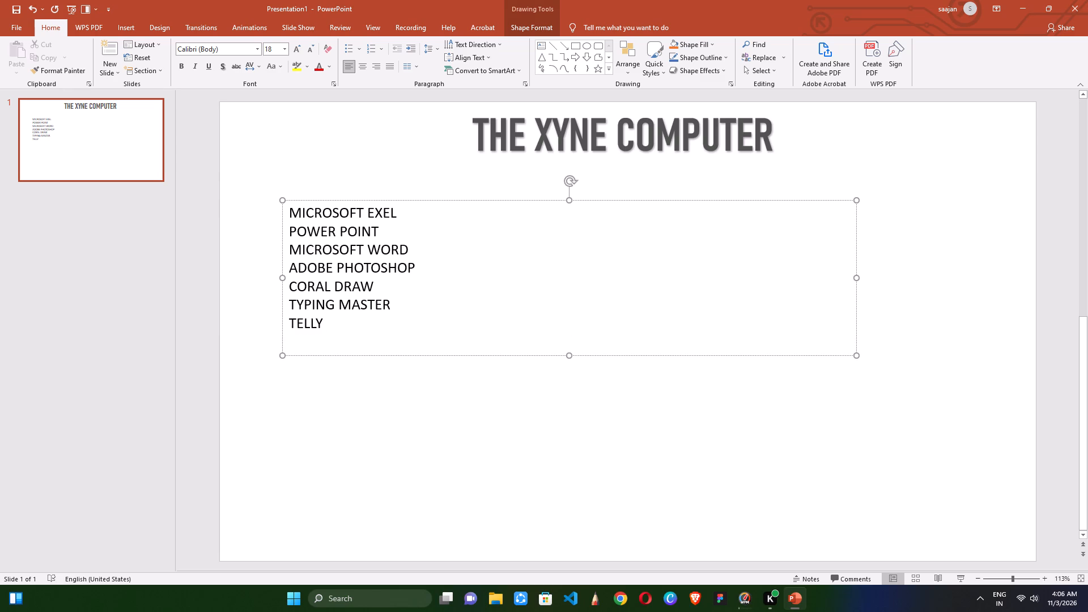
Add the lines "CODING" and "DATA ENTRY" below "TELLY" in the text box.
key(c)
text(ODING)
key(Return)
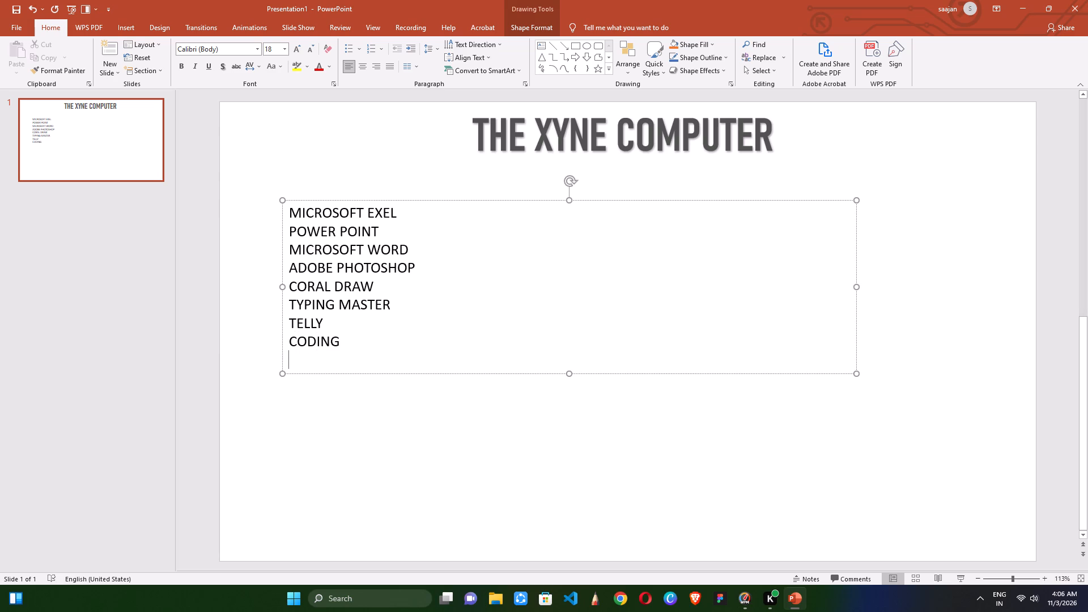
key(d)
key(BackSpace)
text(ATA ENTRY)
key(Return)
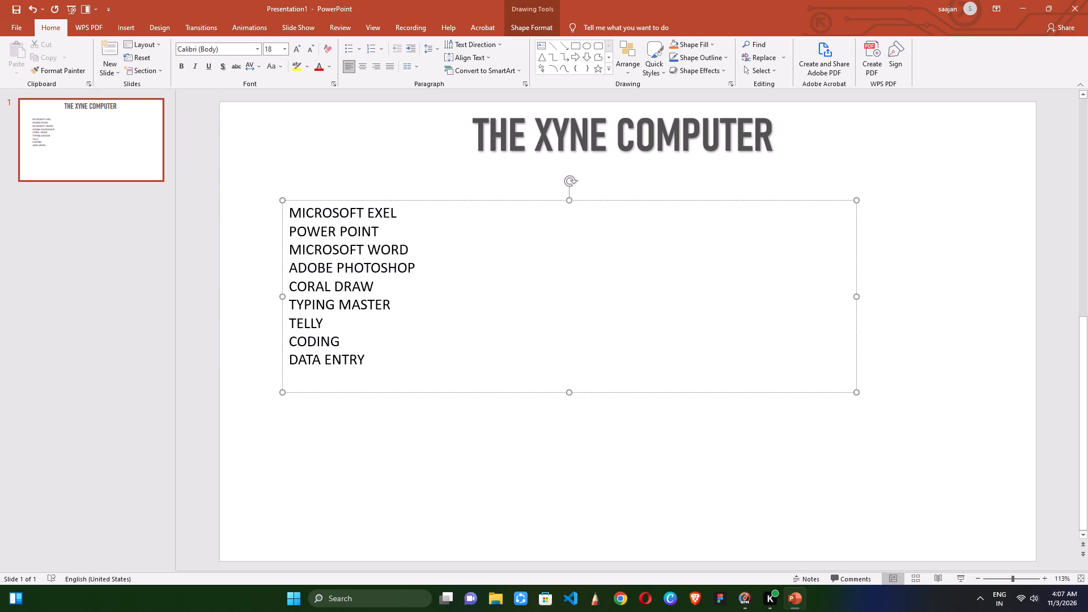
Add the lines "ONLINE FORM" and "C+++" below "DATA ENTRY" in the text box.
text(ONLINE)
key(space)
text(FO)
text(RM)
key(Return)
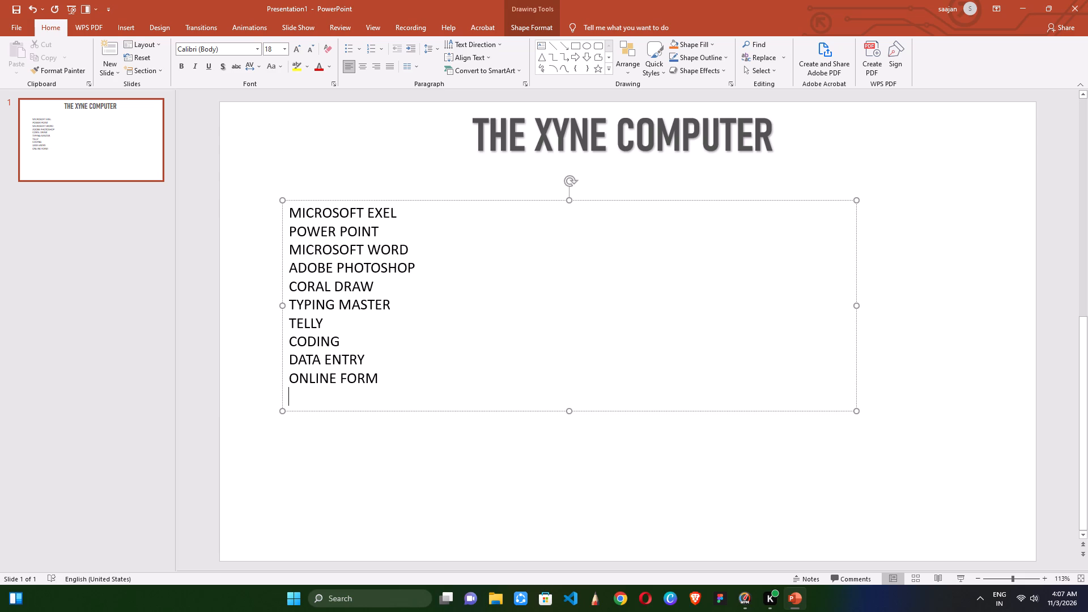
key(c)
text(---)
key(BackSpace)
key(BackSpace)
key(BackSpace)
key(BackSpace)
text(C+++)
key(Return)
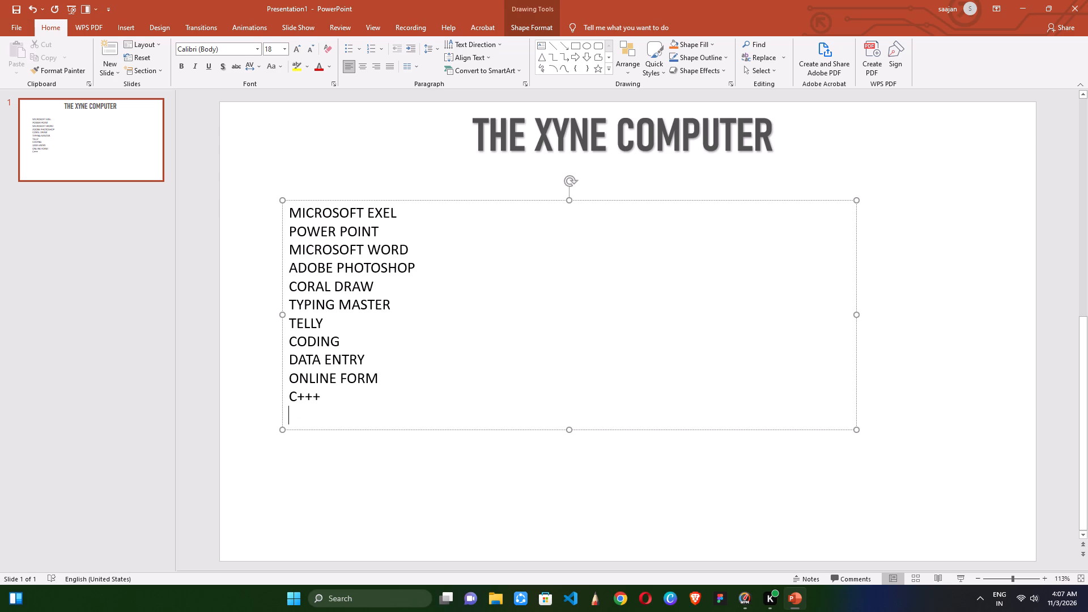
Add the lines "ADCA" and "CCC" at the end of the list in the text box.
text(ADCA)
key(Return)
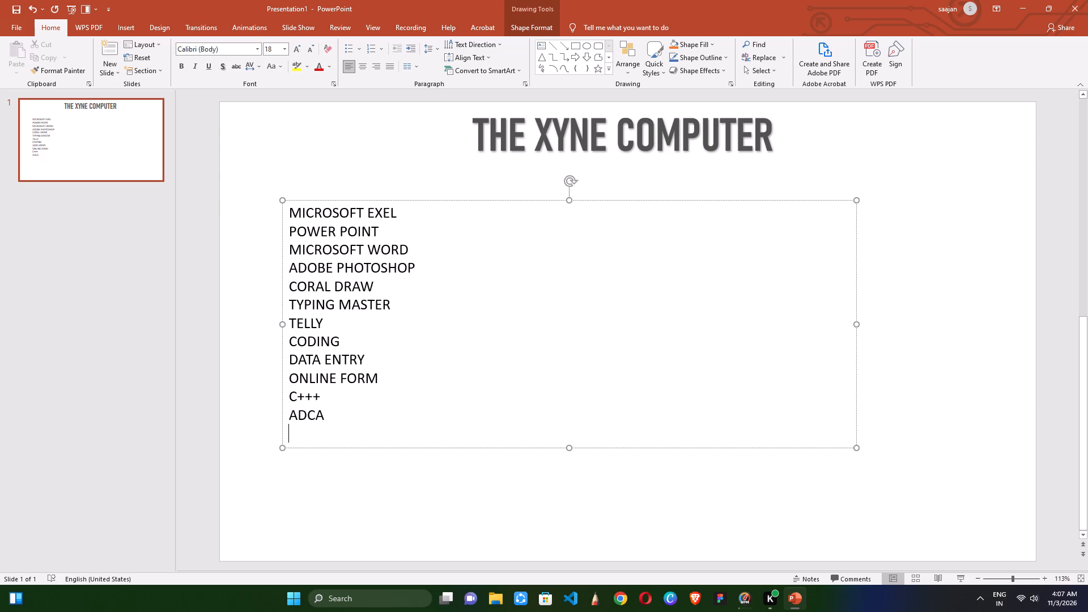
text(CCC)
key(Return)
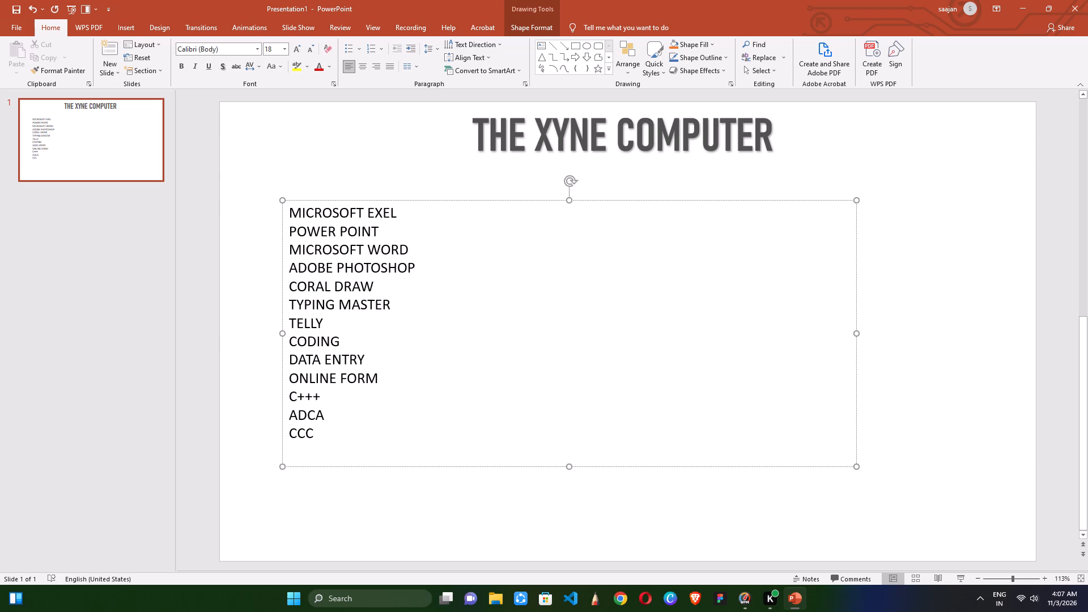
Shift the list's text box slightly to the right on the slide, keeping it at the same height below the title.
drag(288, 212, 380, 233)
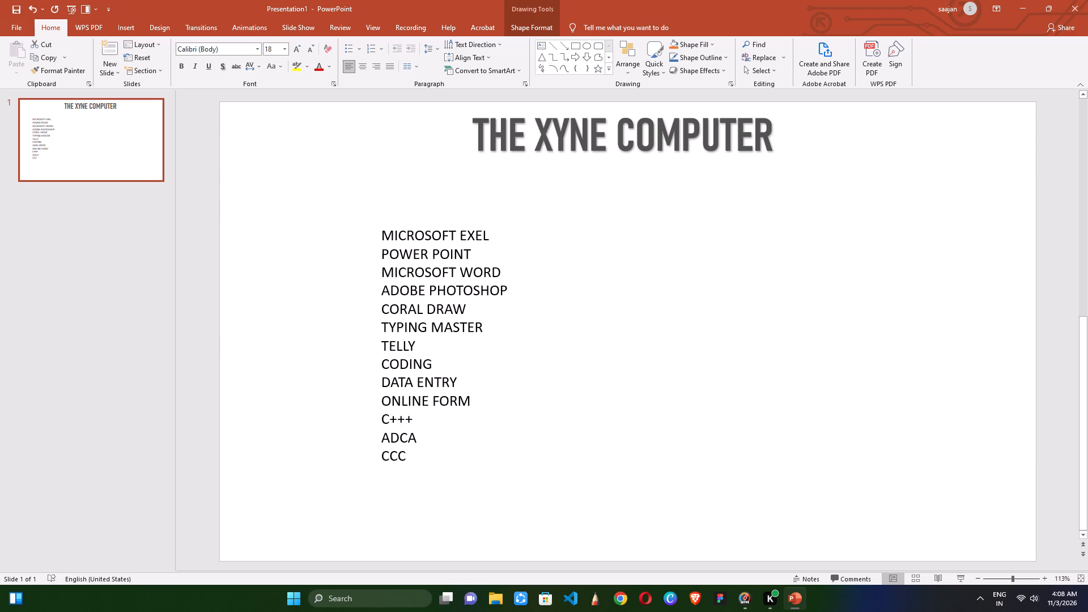
drag(380, 233, 322, 212)
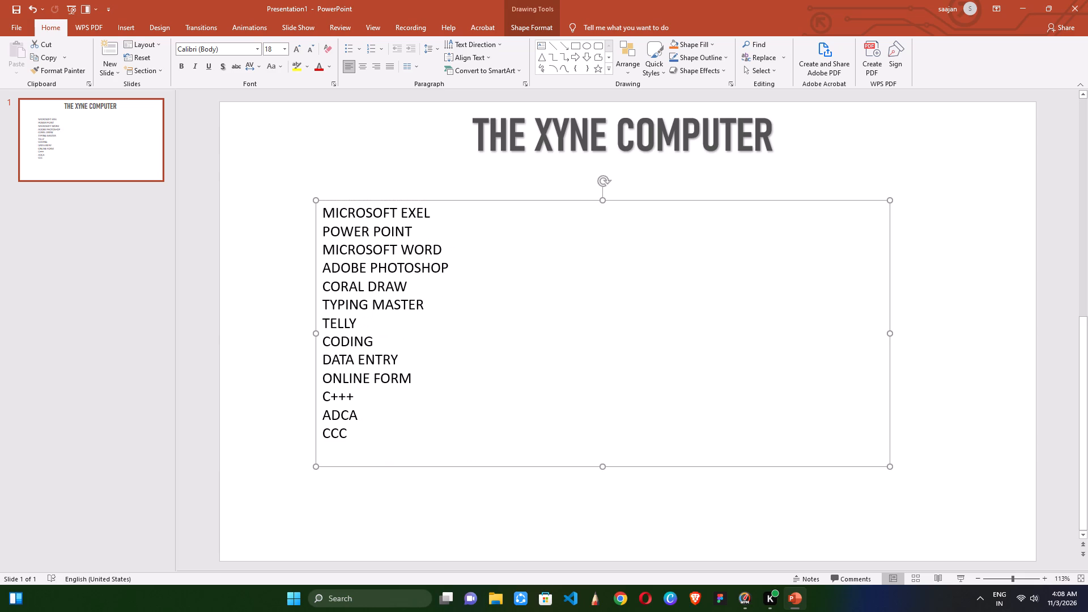
Convert all thirteen lines of the list, from "MICROSOFT EXEL" to "CCC", into a Lined List SmartArt graphic.
click(325, 216)
drag(325, 212, 403, 450)
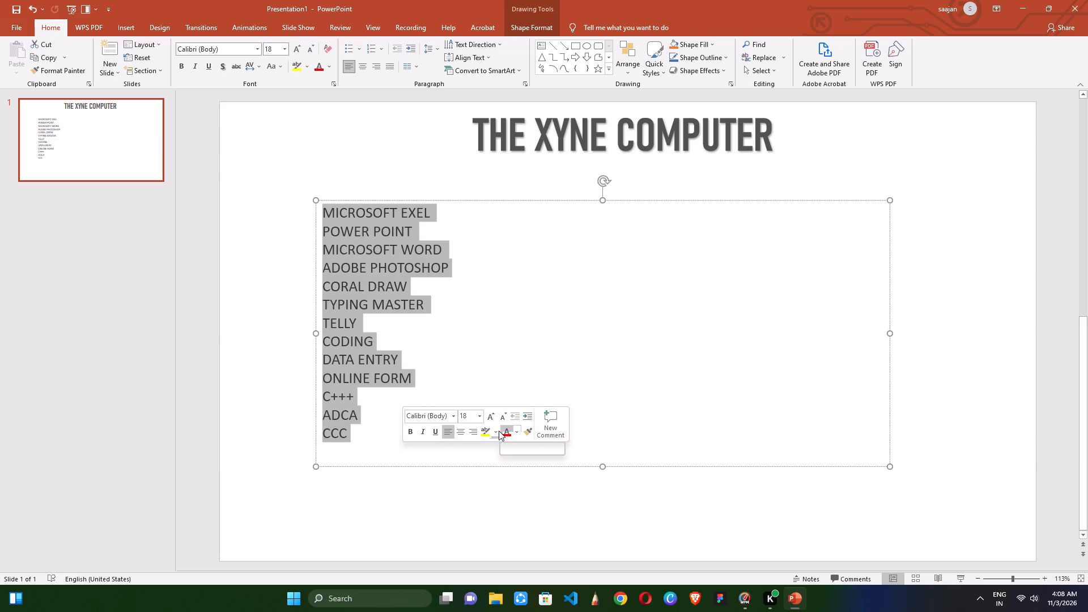
click(496, 70)
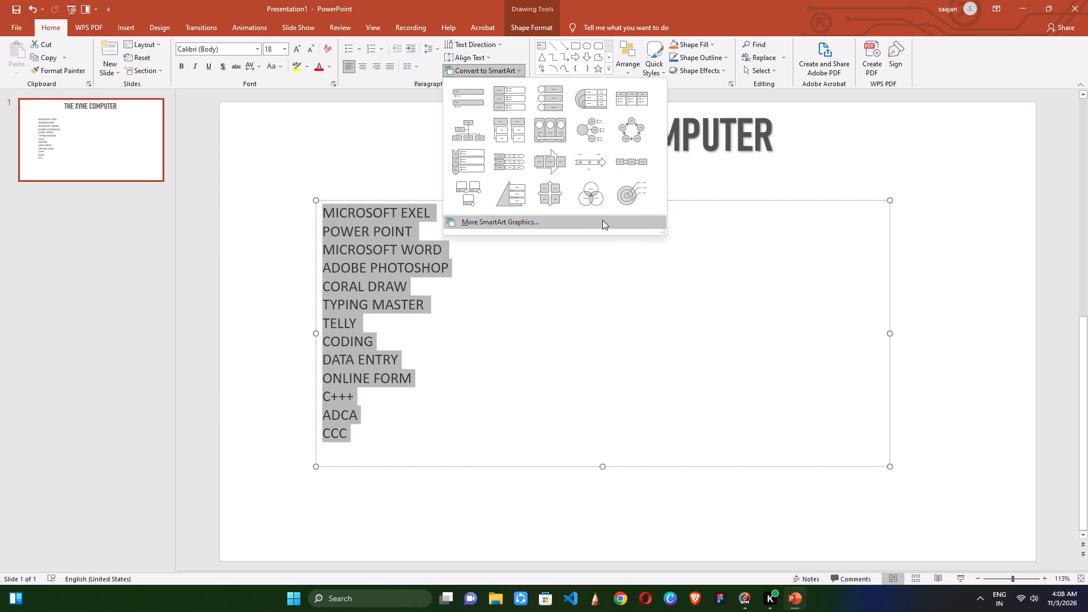
click(602, 220)
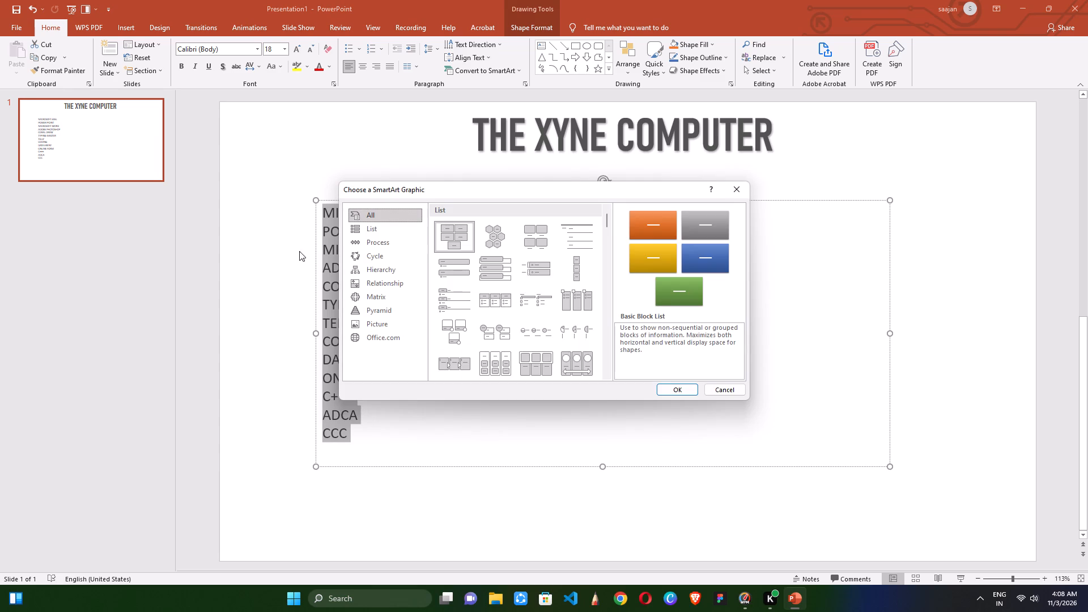
click(365, 229)
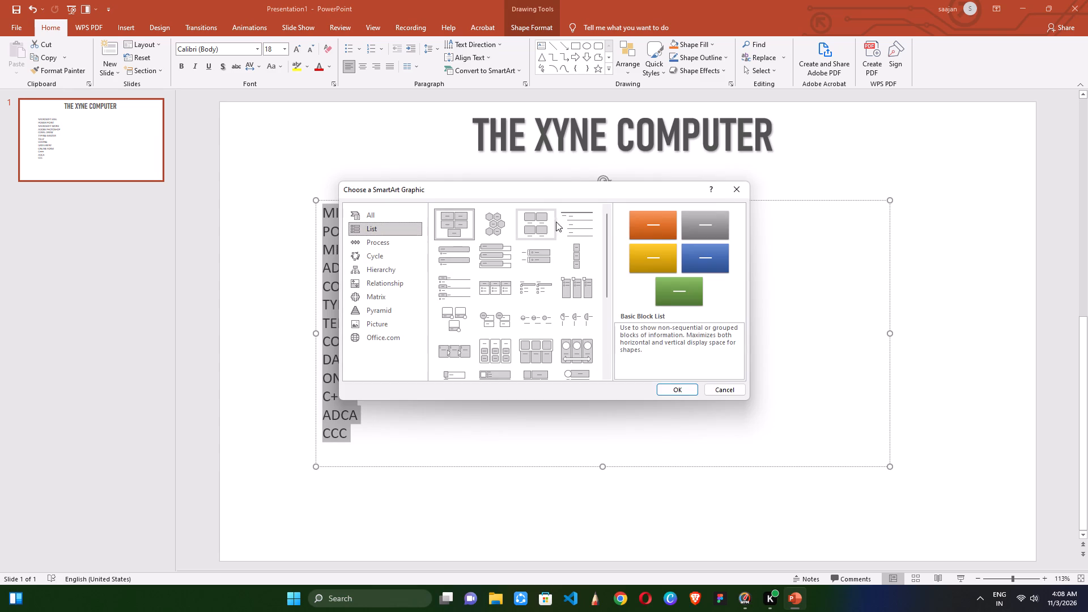
click(564, 222)
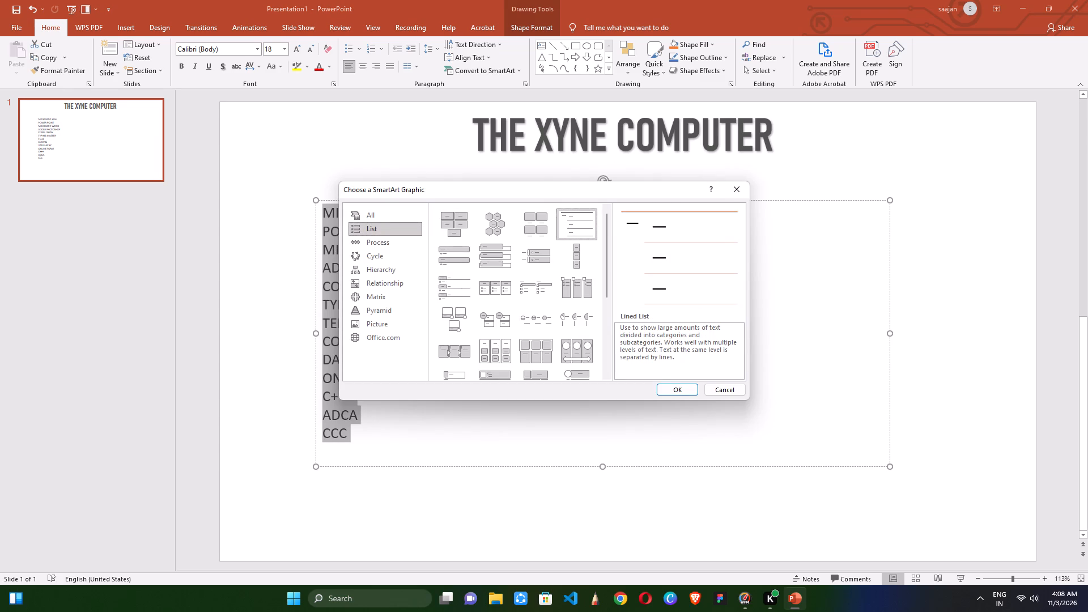
click(667, 390)
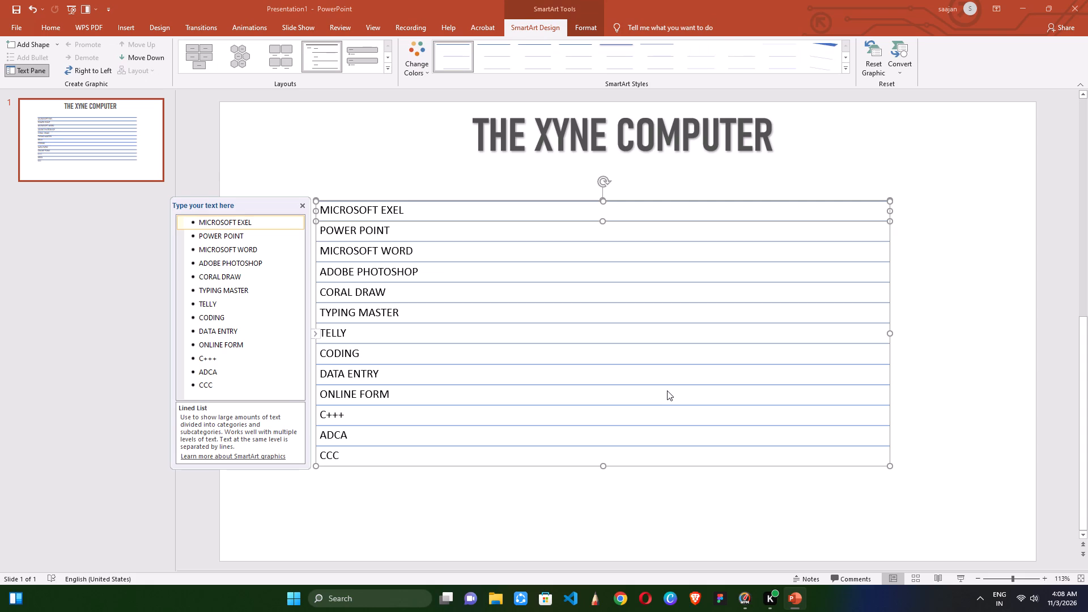
Try several SmartArt styles on the lined list and apply the flat one with thin, pale separator lines.
scroll(246, 281, down, 6)
click(827, 57)
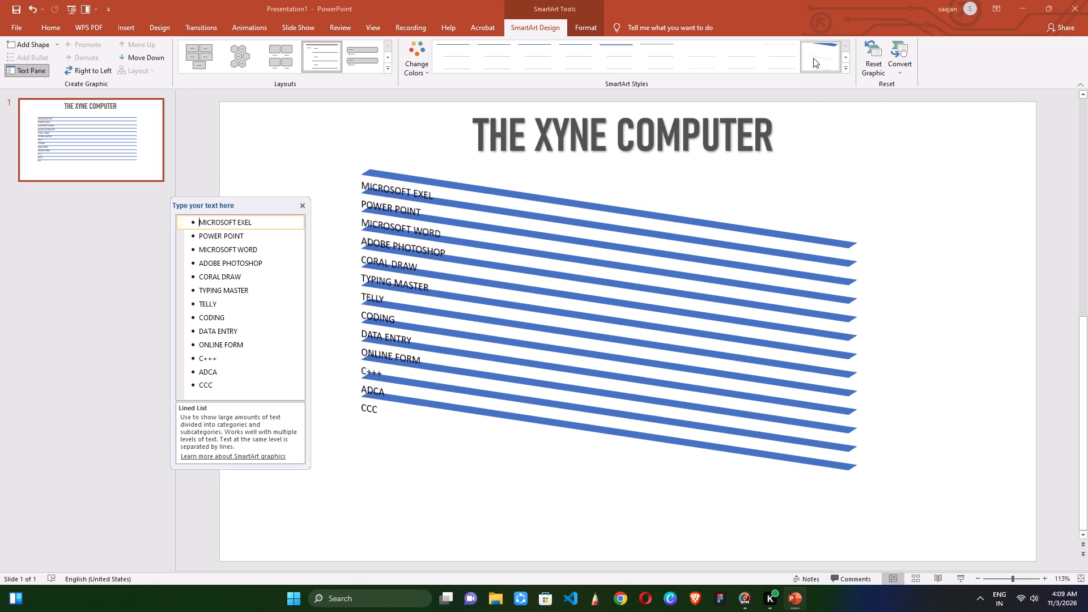
click(787, 61)
click(735, 60)
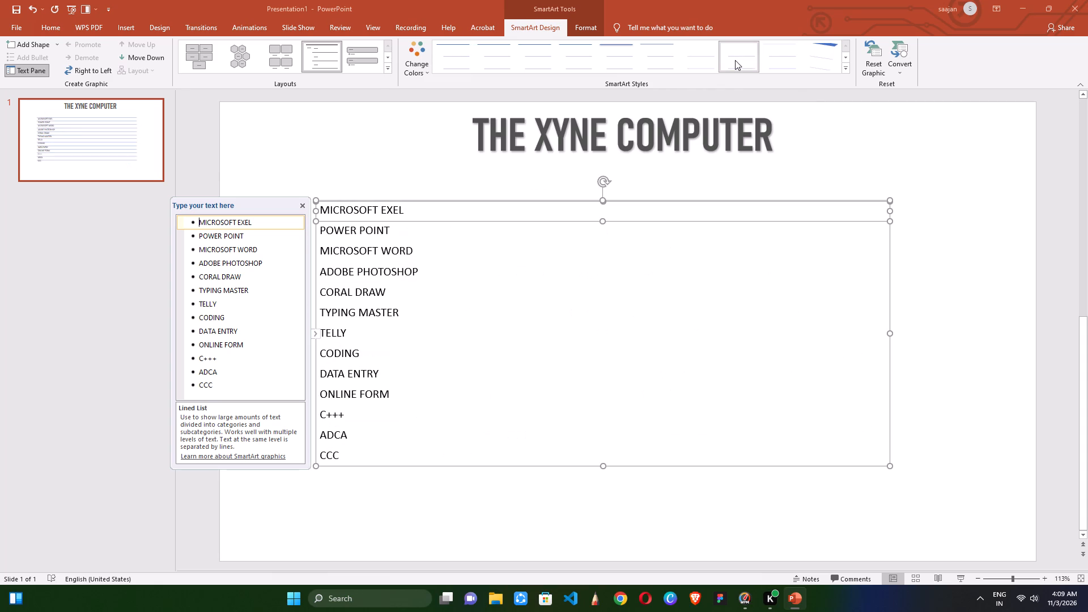
click(773, 62)
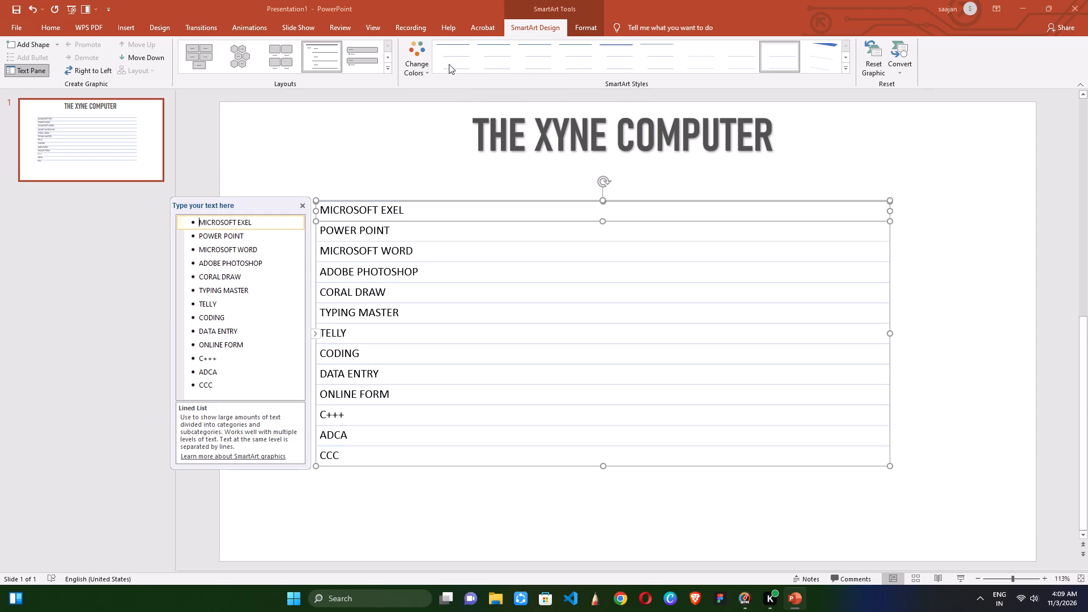
Close the text pane of the SmartArt list and deselect the graphic.
click(300, 209)
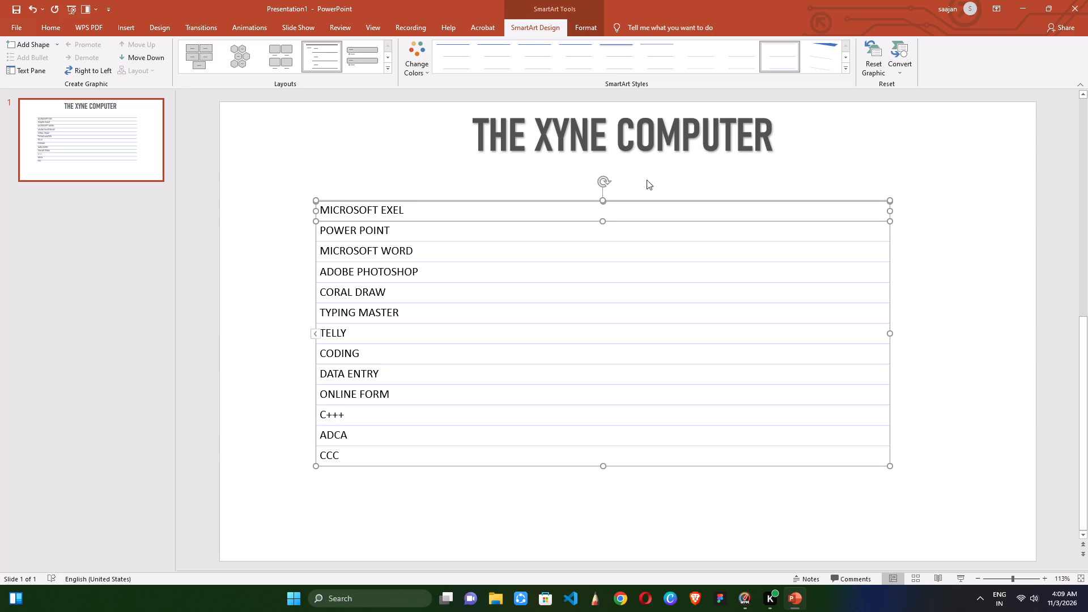
click(958, 170)
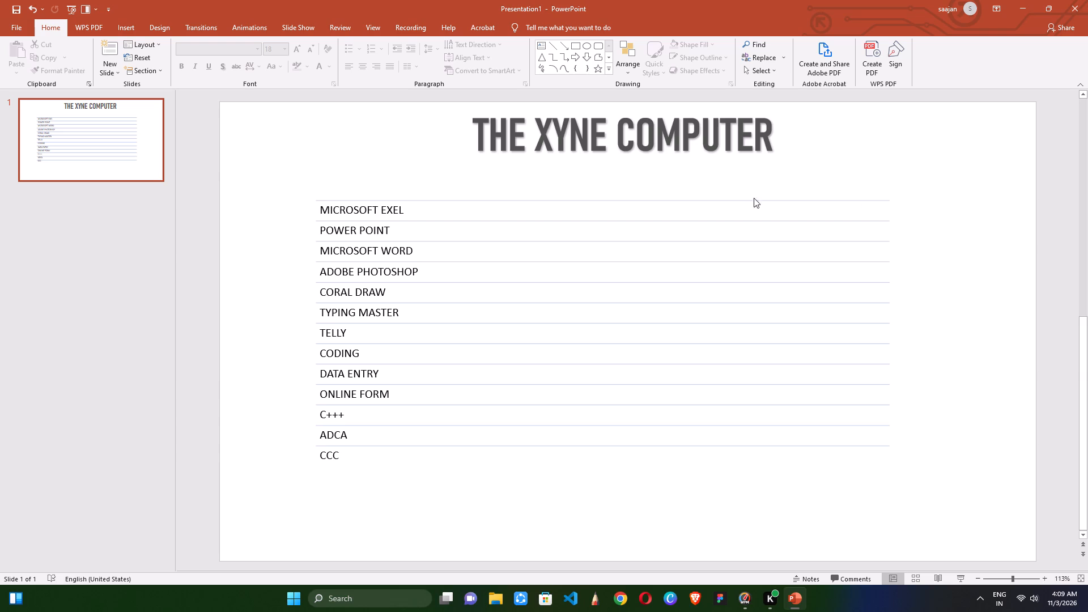
scroll(761, 201, down, 1)
Switch to Chrome, search Google for "computer center poster image" and preview the corporate computer education poster for design reference.
click(620, 602)
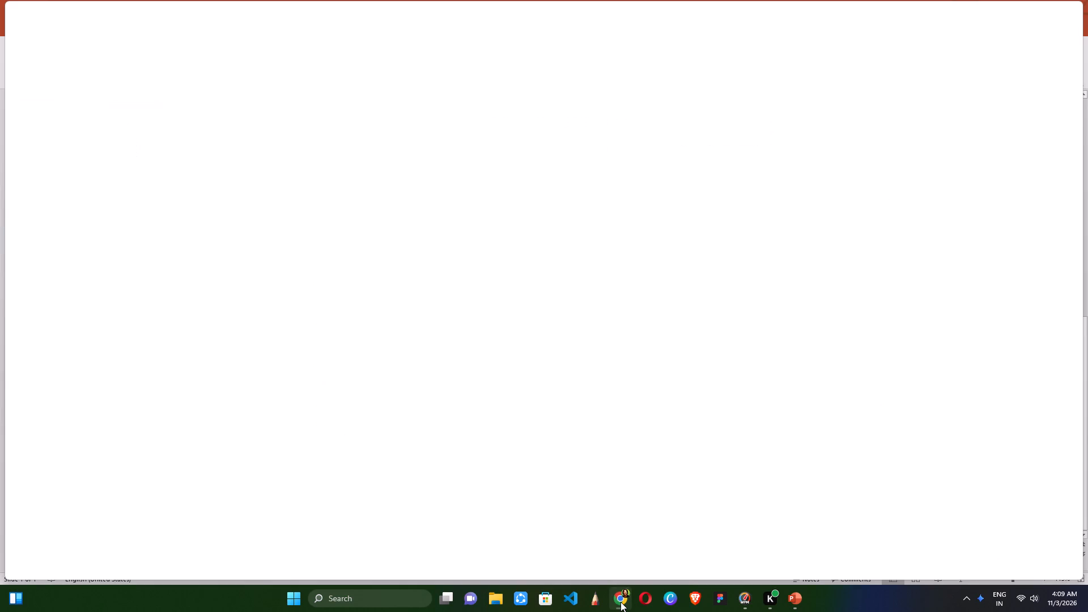
click(446, 227)
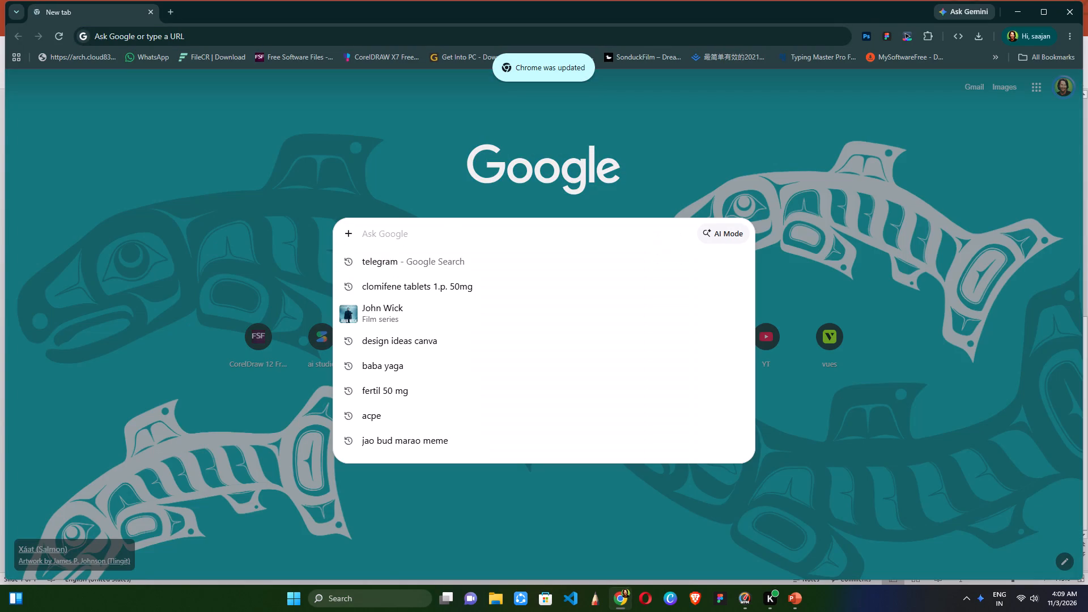
text(CUM[)
key(BackSpace)
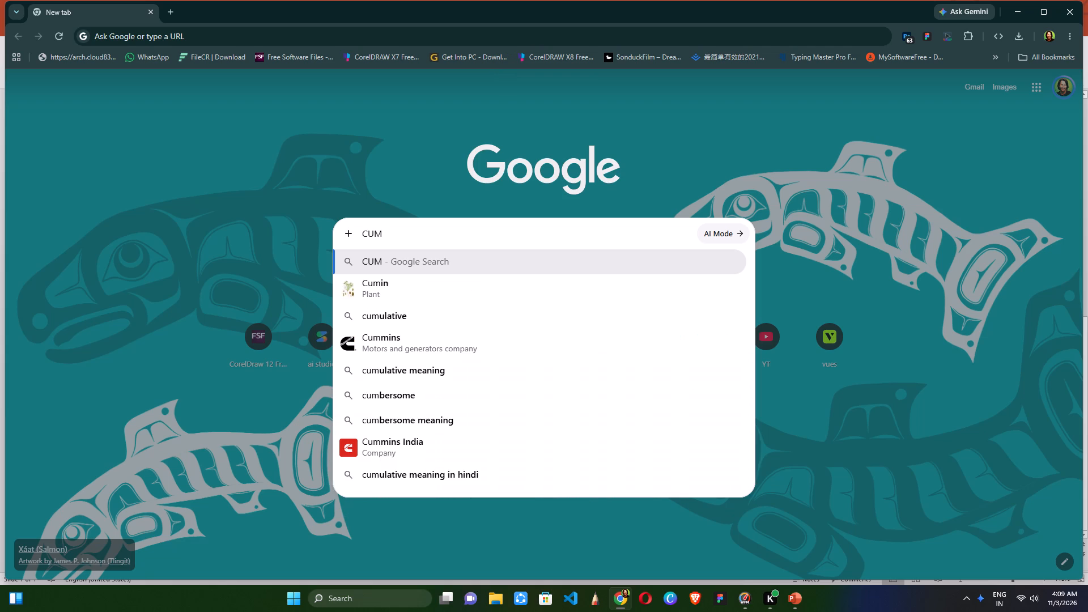
text(PUTER CENTER P)
key(o)
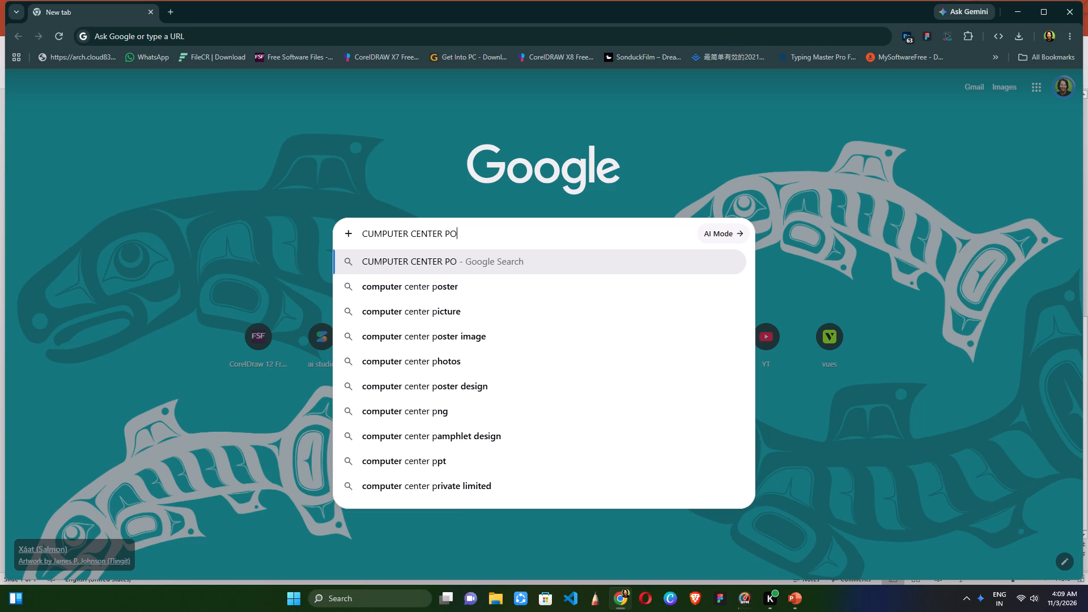
click(447, 315)
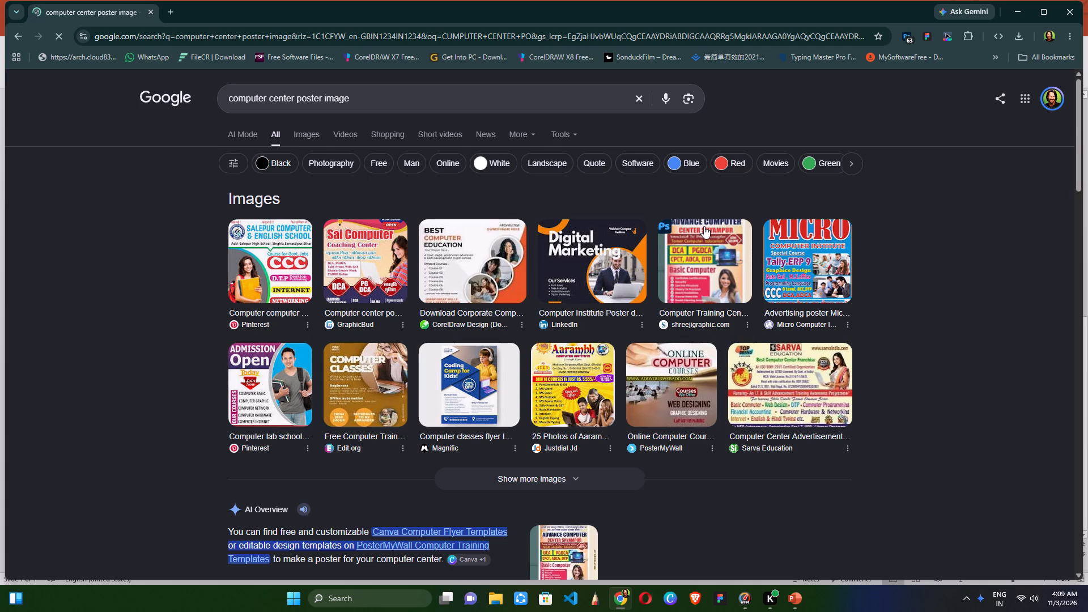
click(517, 263)
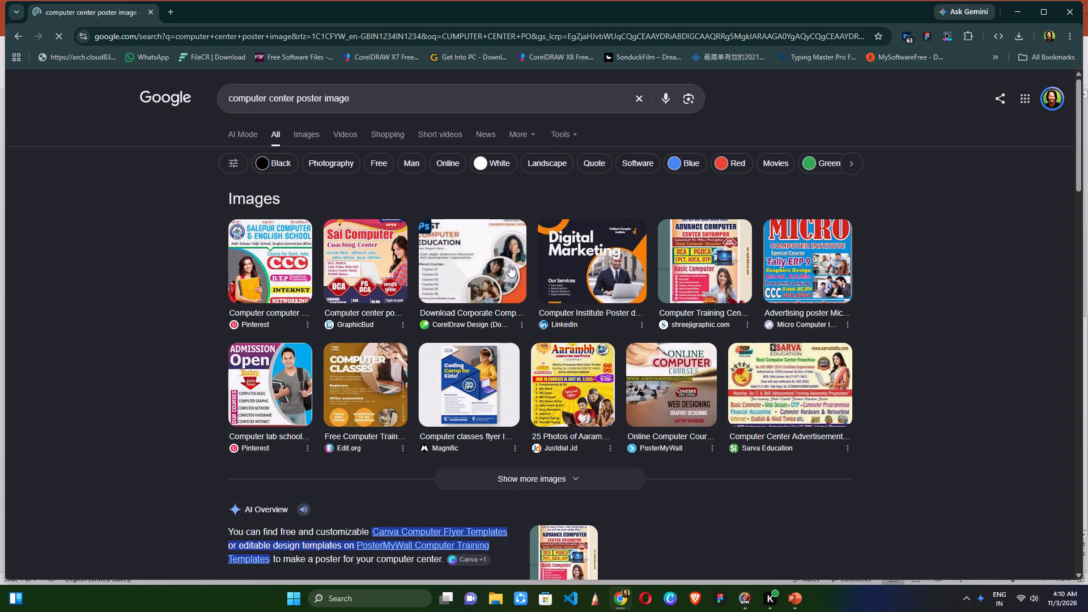
click(454, 261)
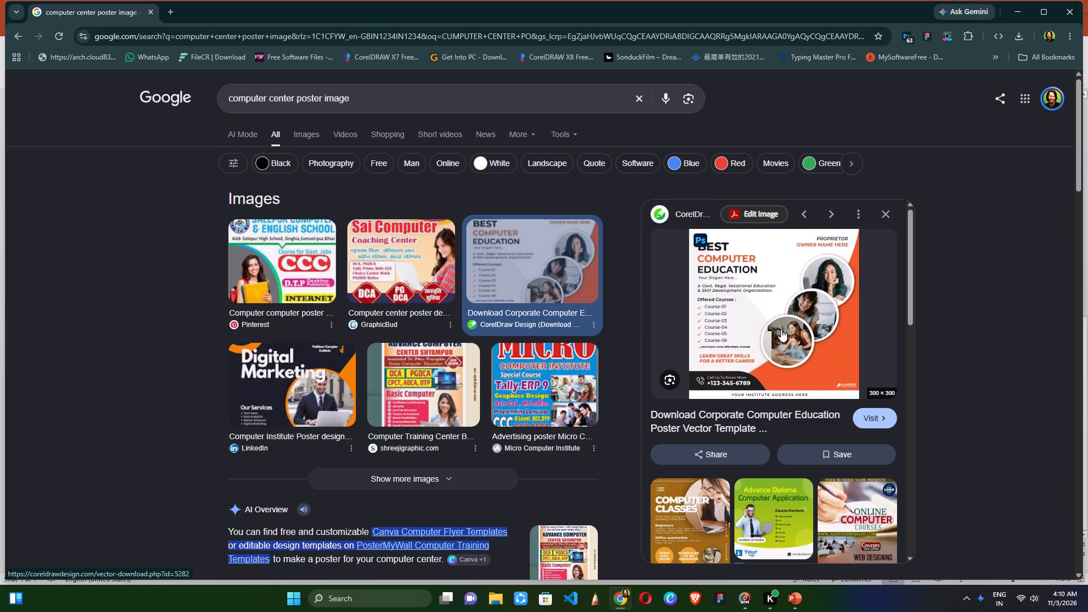
click(797, 548)
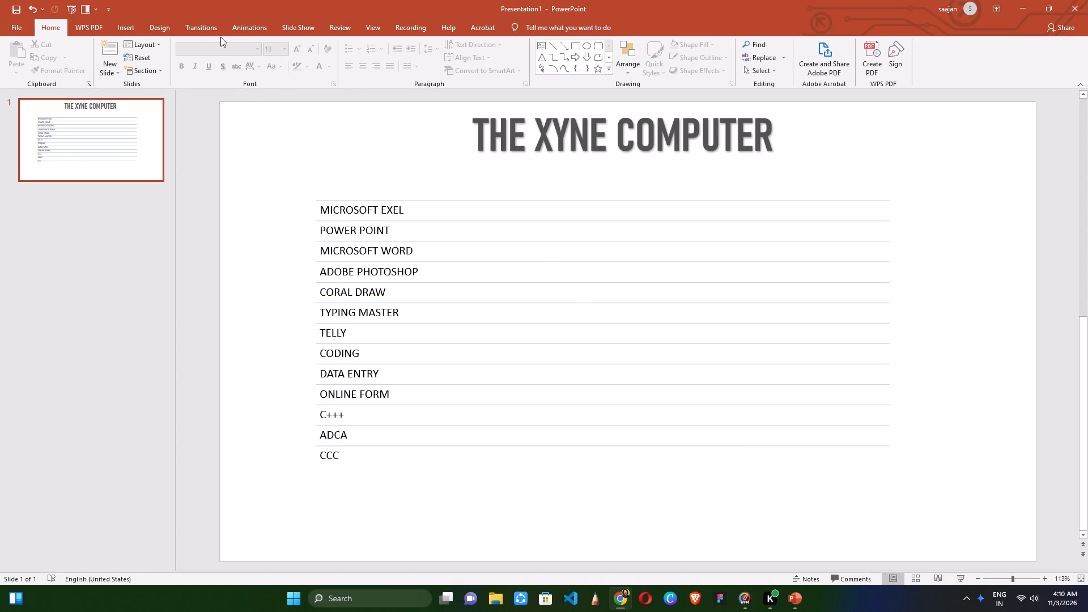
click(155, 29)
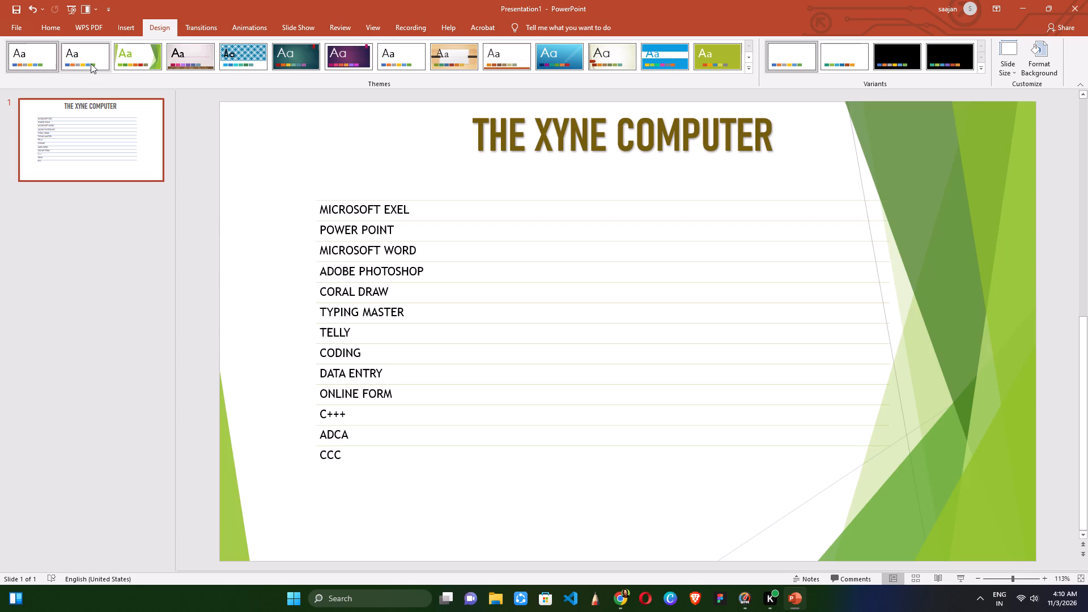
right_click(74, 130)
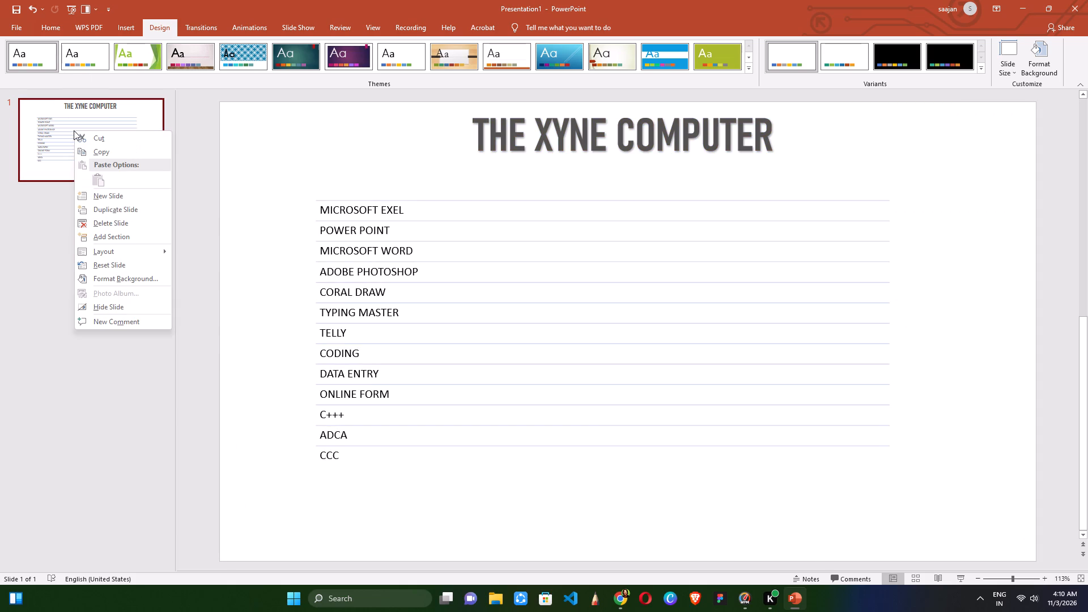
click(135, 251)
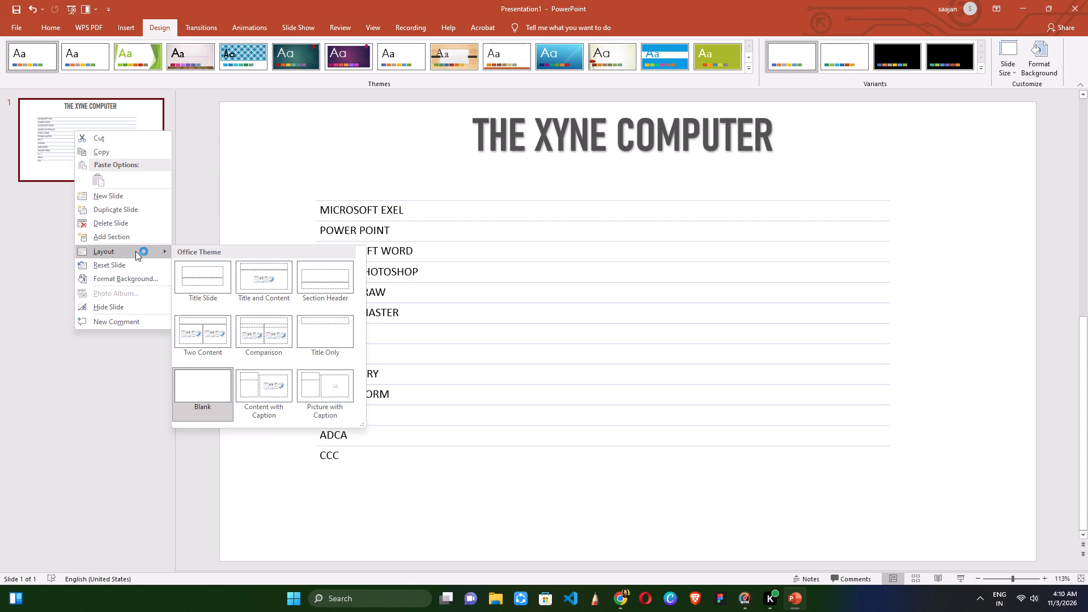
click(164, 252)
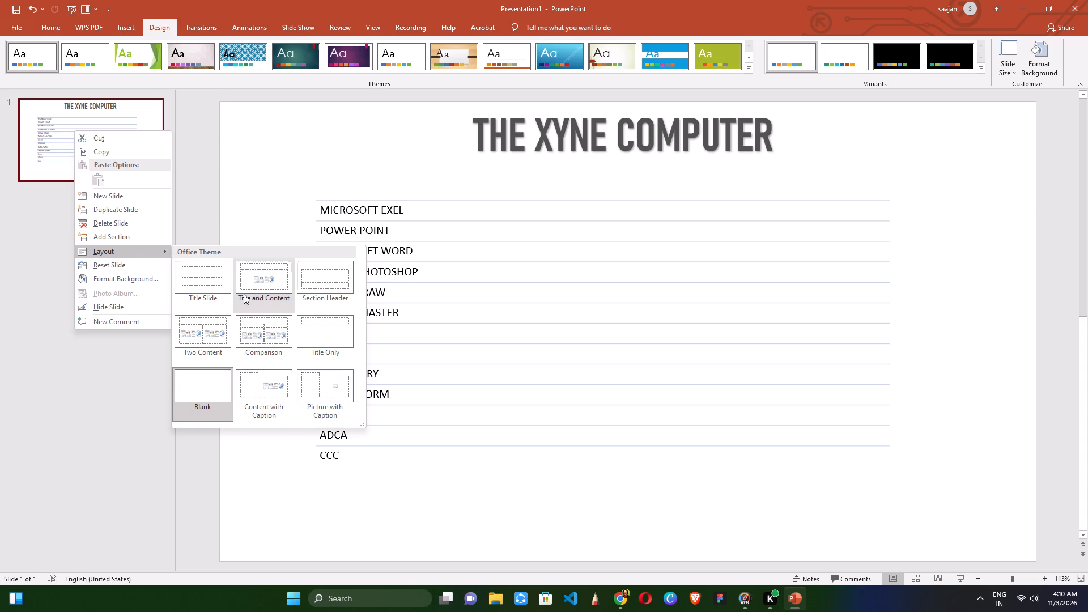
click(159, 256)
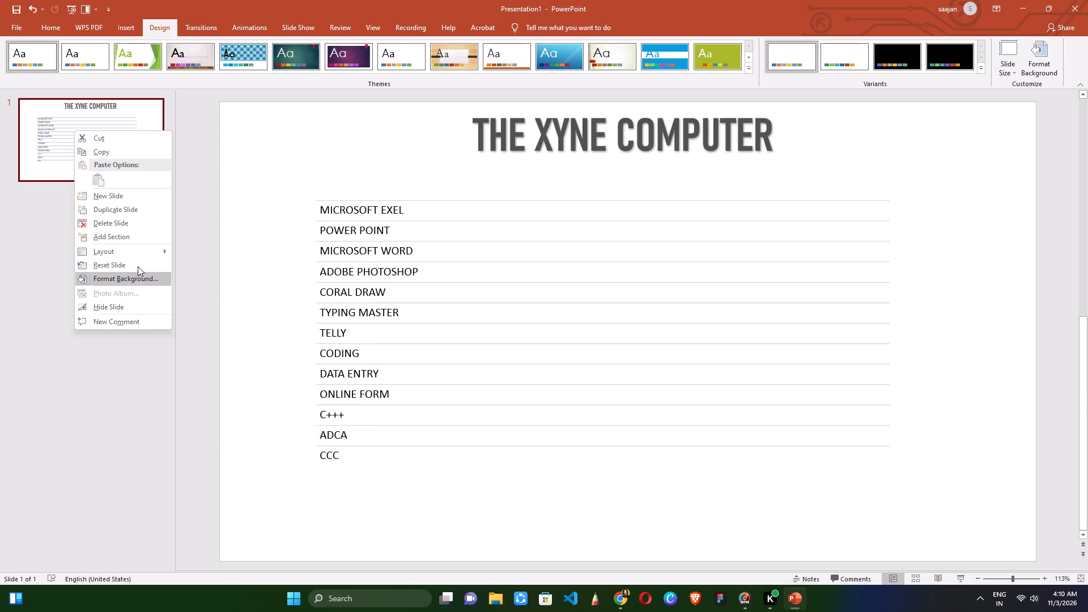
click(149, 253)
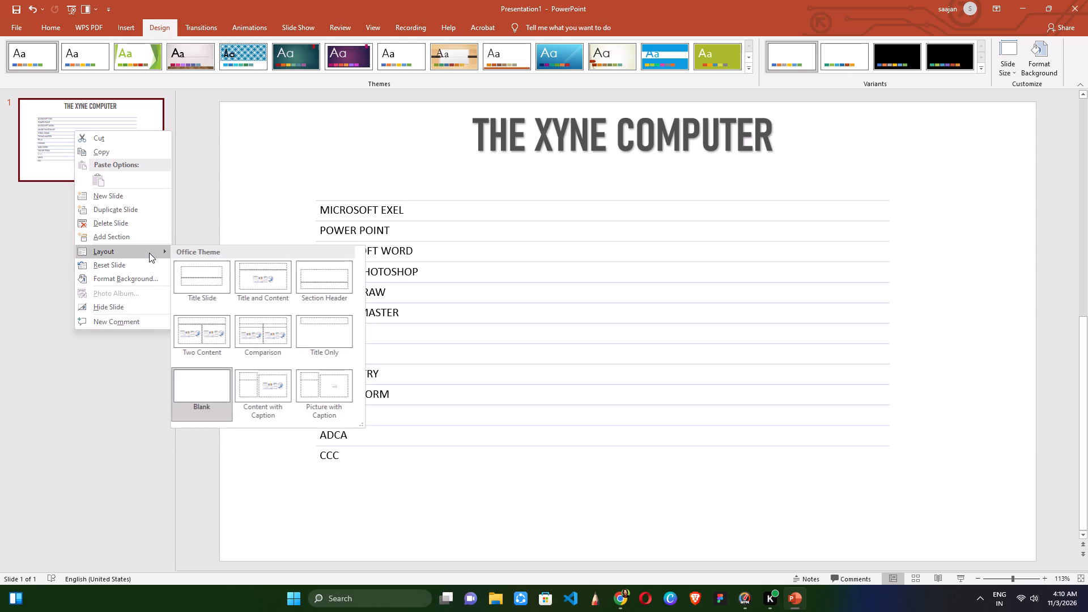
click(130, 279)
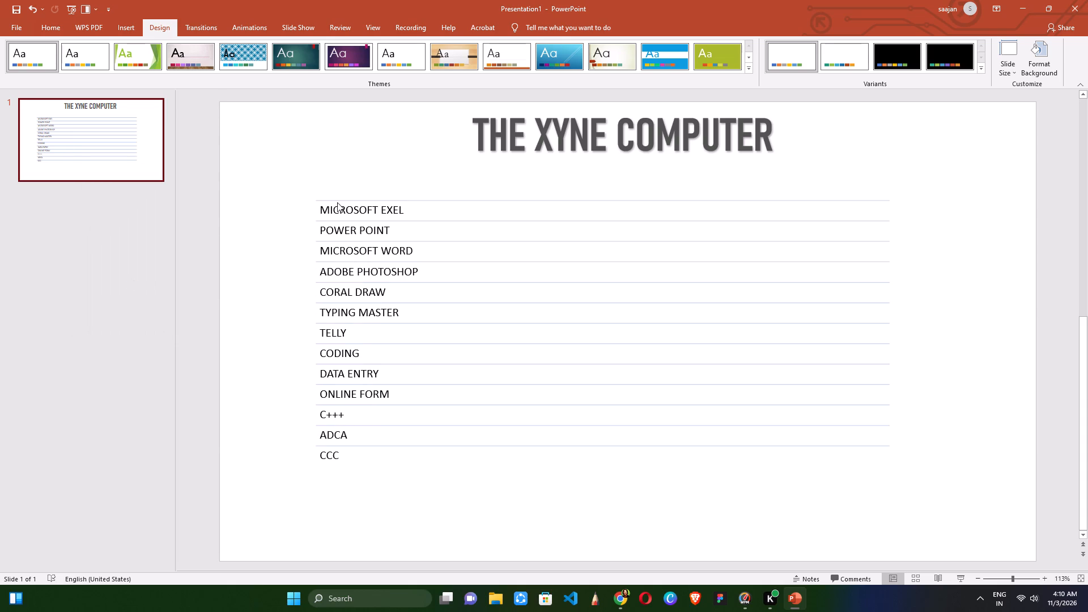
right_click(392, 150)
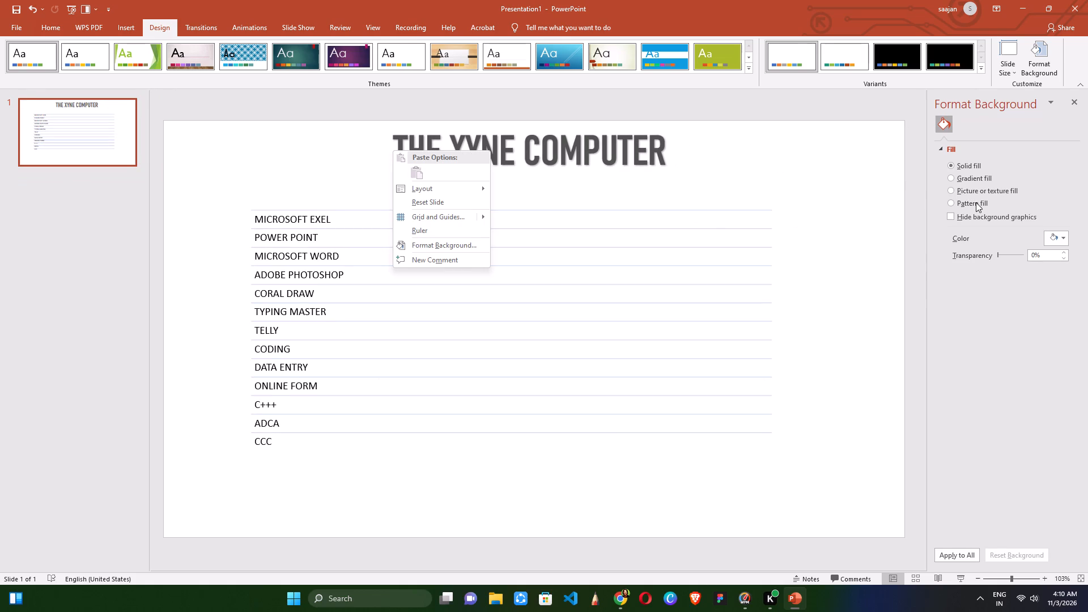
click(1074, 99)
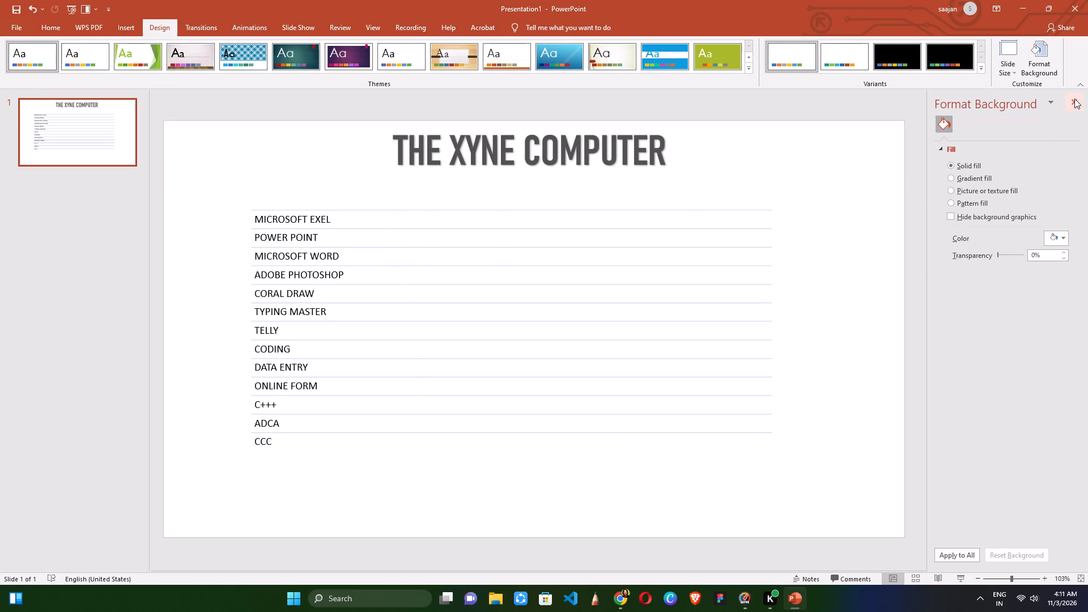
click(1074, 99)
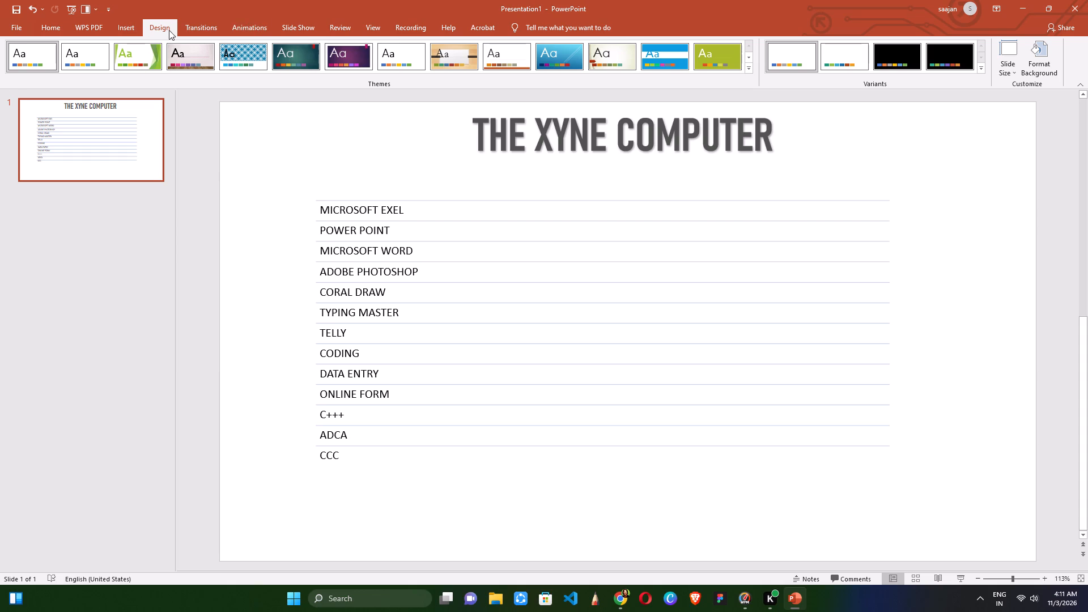
Draw a blue rectangle about 3.19" wide and 0.68" high on the slide, just left of the title.
click(126, 29)
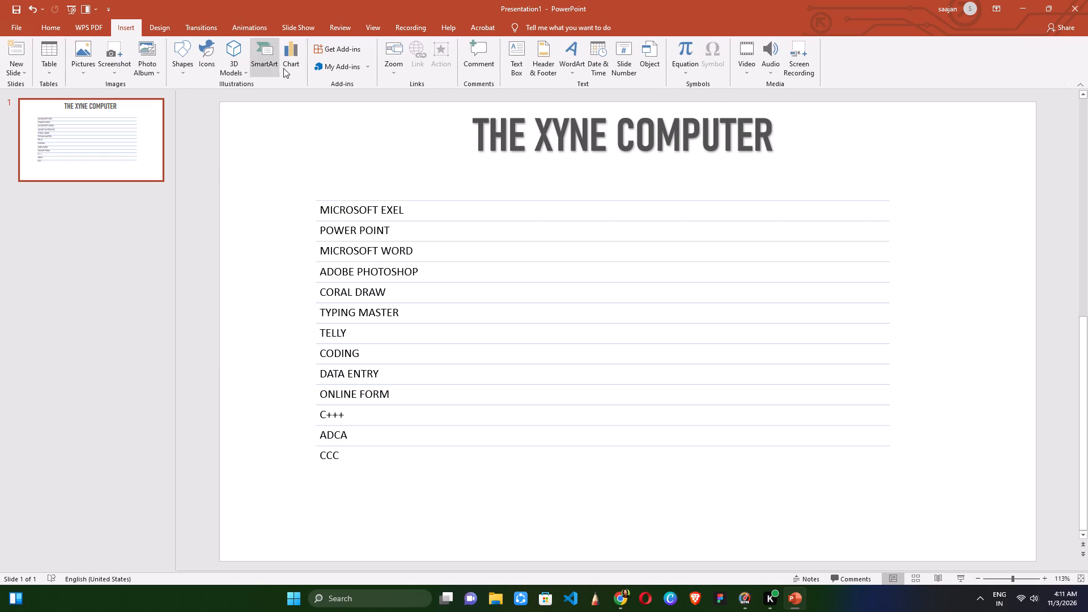
click(241, 69)
click(241, 69)
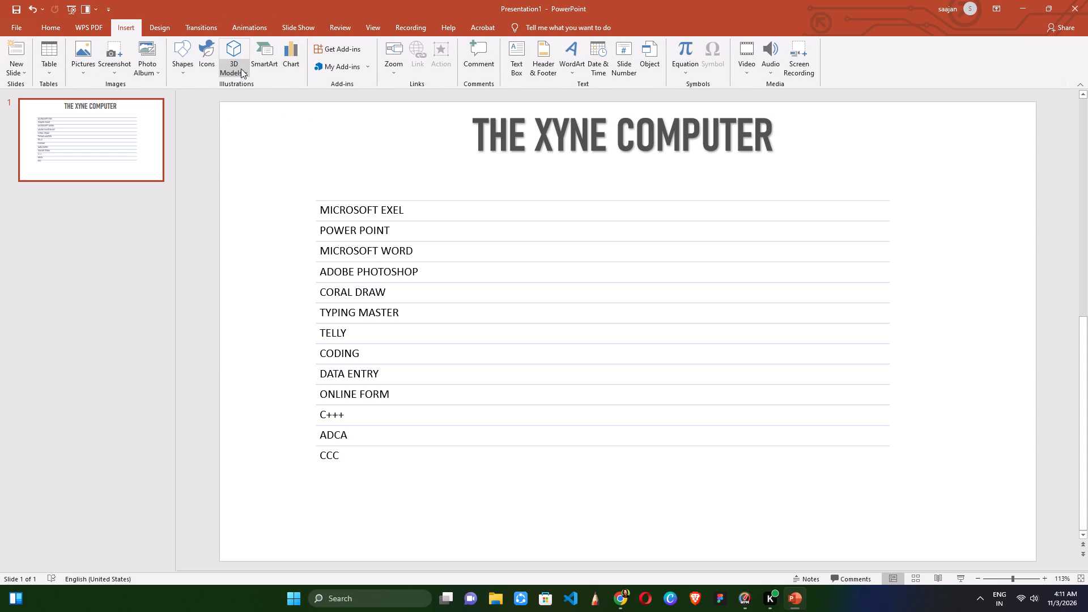
click(172, 53)
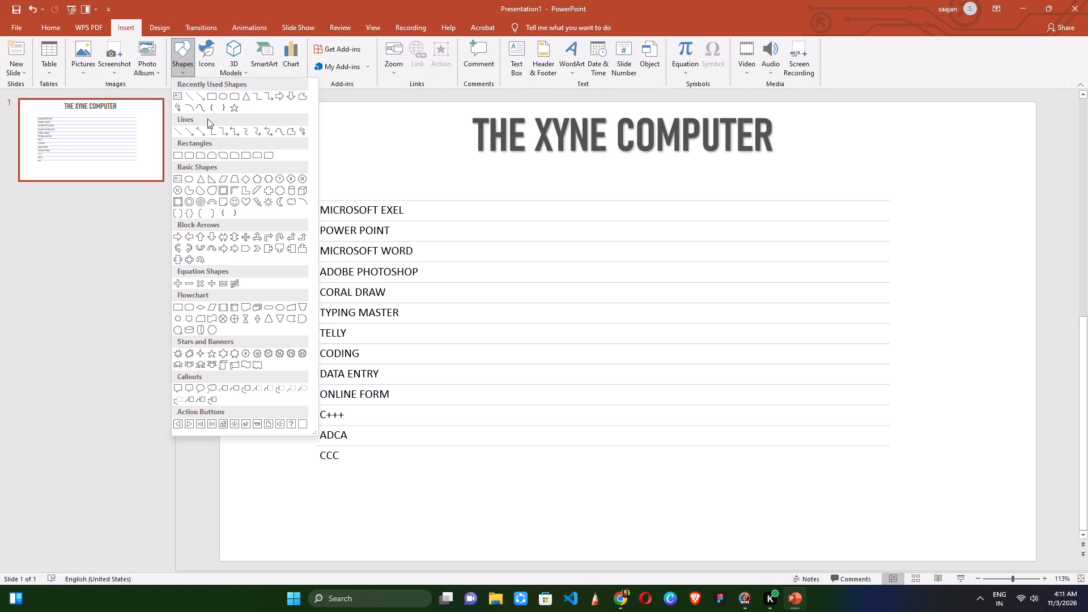
click(180, 152)
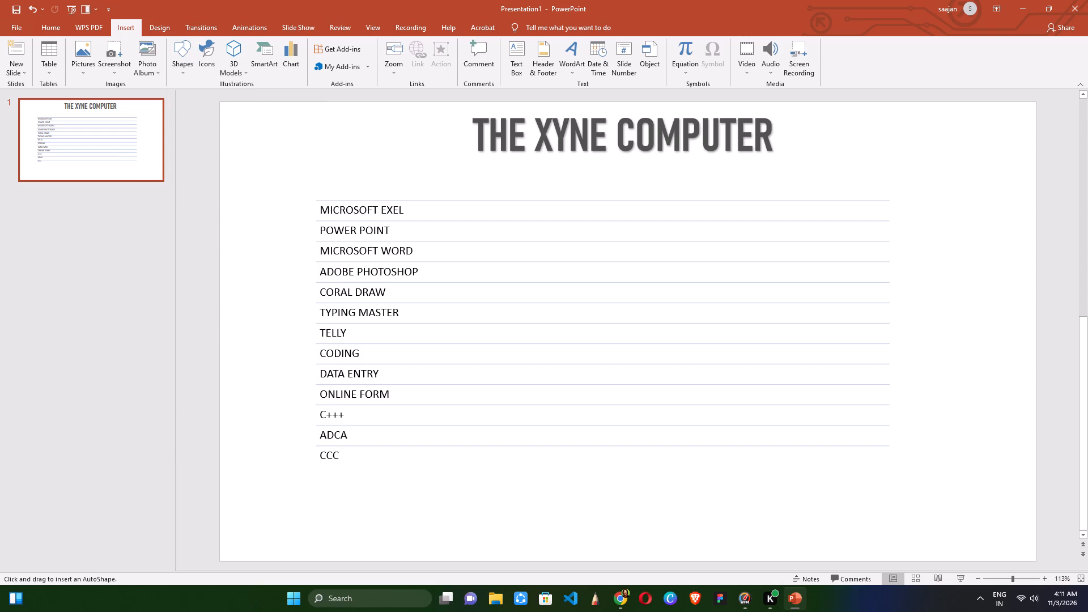
drag(234, 122, 286, 432)
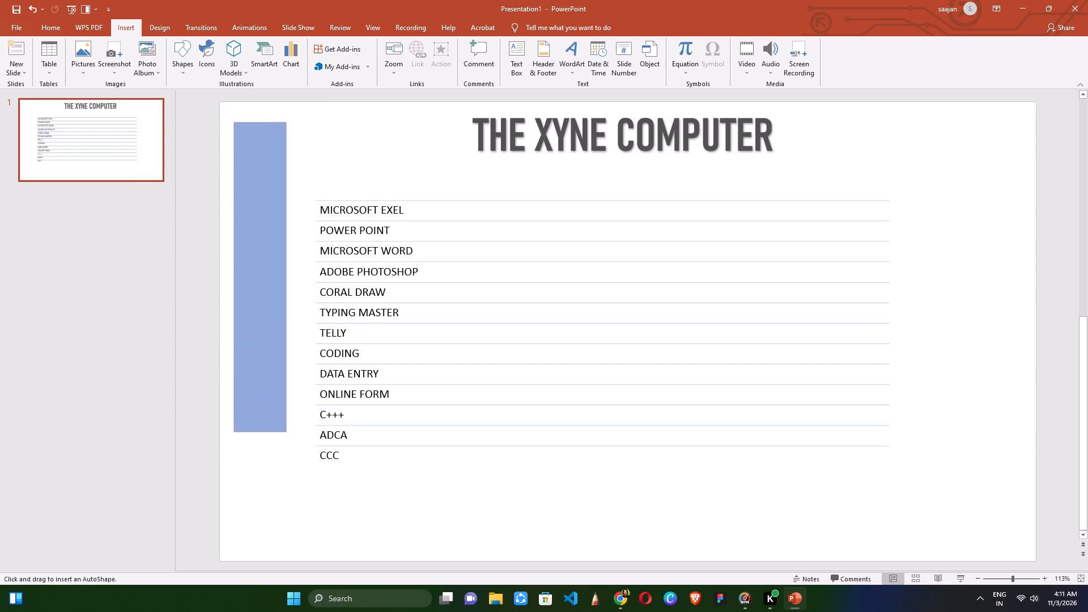
drag(286, 432, 563, 159)
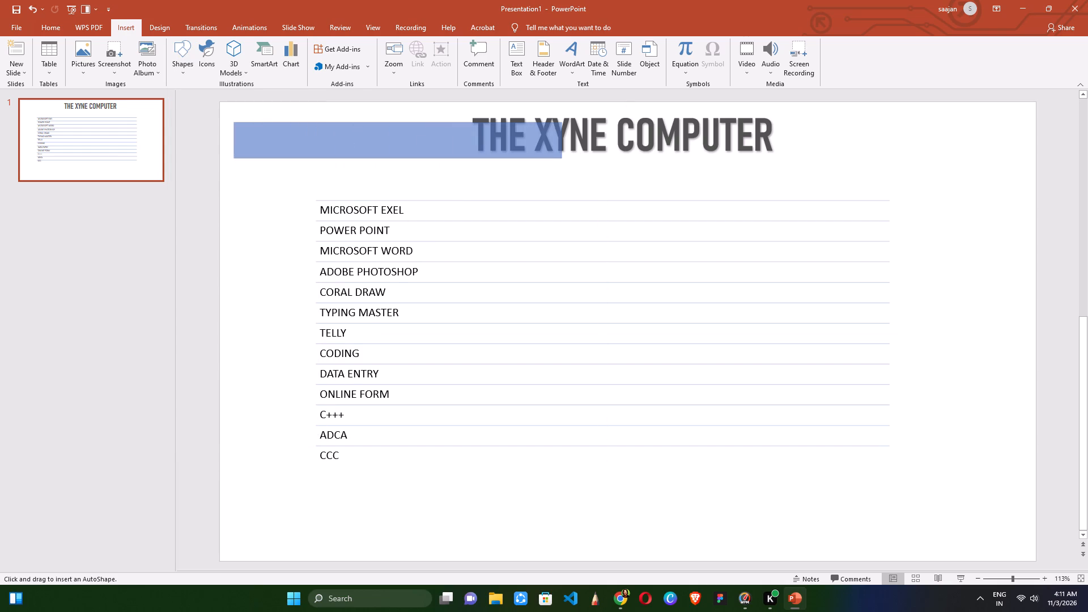
drag(563, 159, 430, 164)
Move the blue rectangle so it sits flush in the slide's top-left corner.
drag(278, 144, 260, 154)
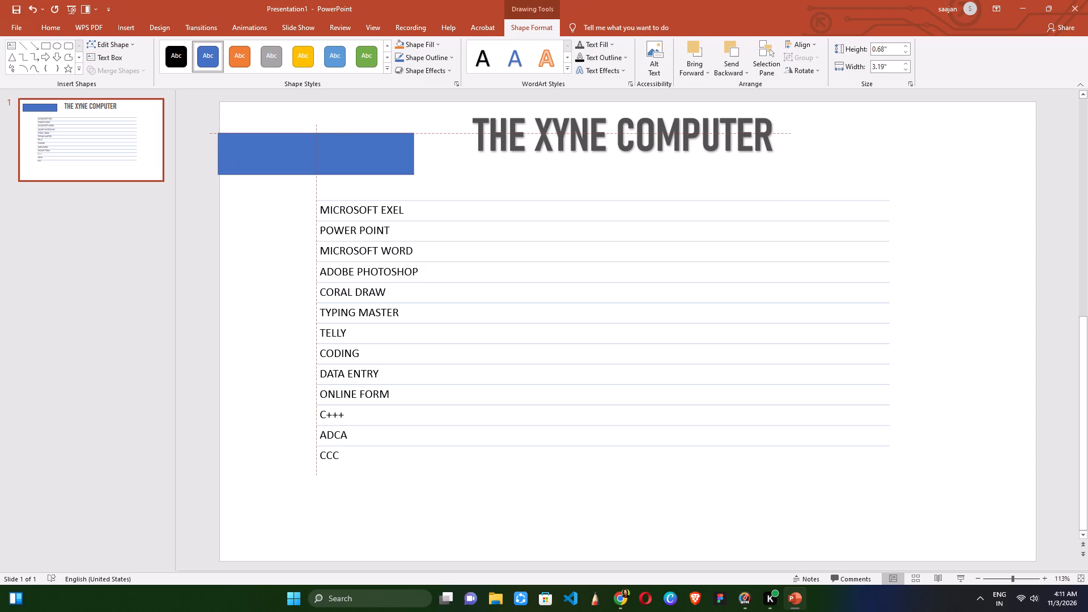
drag(260, 154, 267, 144)
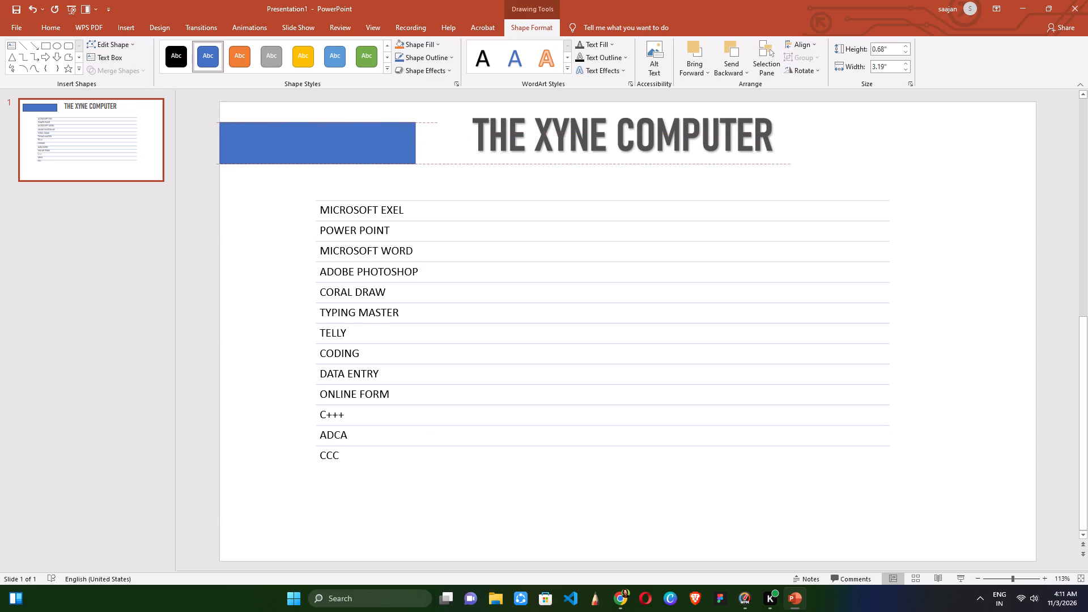
drag(267, 144, 267, 126)
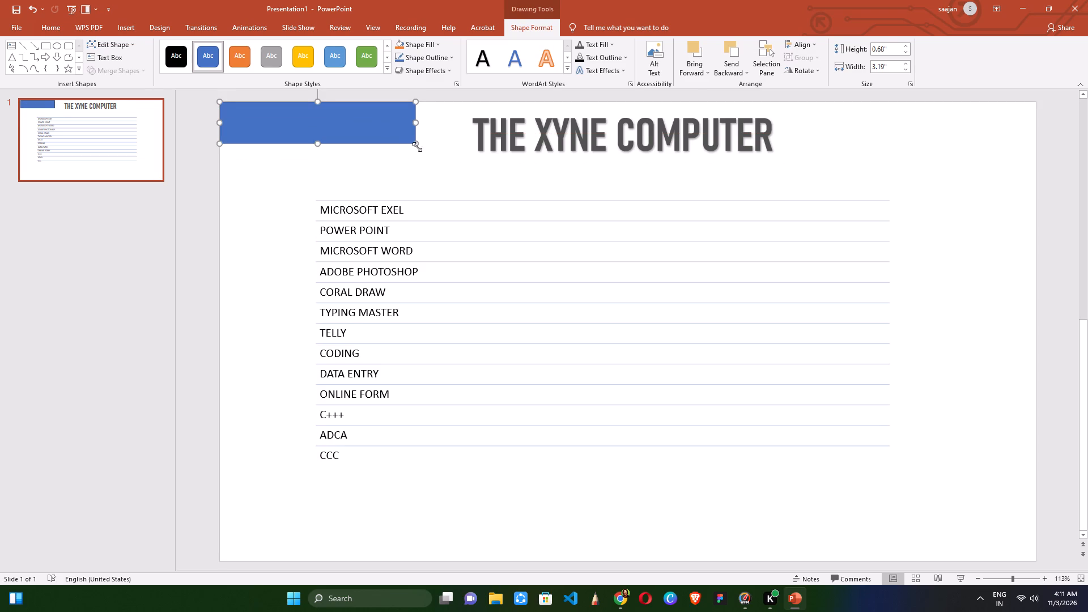
Enlarge the corner rectangle to about 3.6" wide and 1.43" high, keeping its top-left corner fixed.
drag(415, 143, 435, 174)
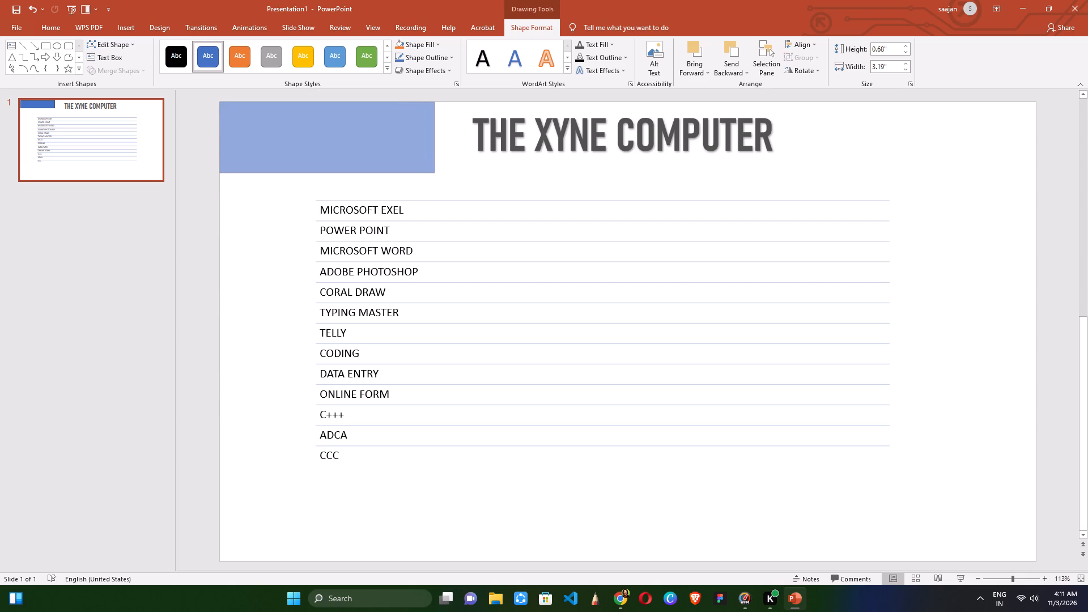
drag(435, 174, 440, 188)
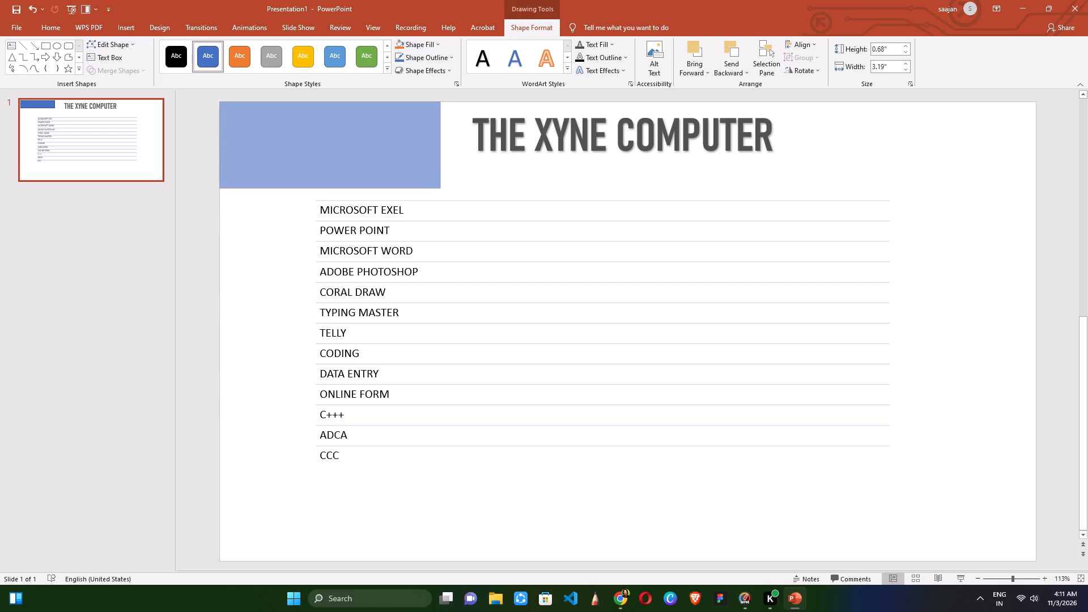
drag(440, 188, 440, 190)
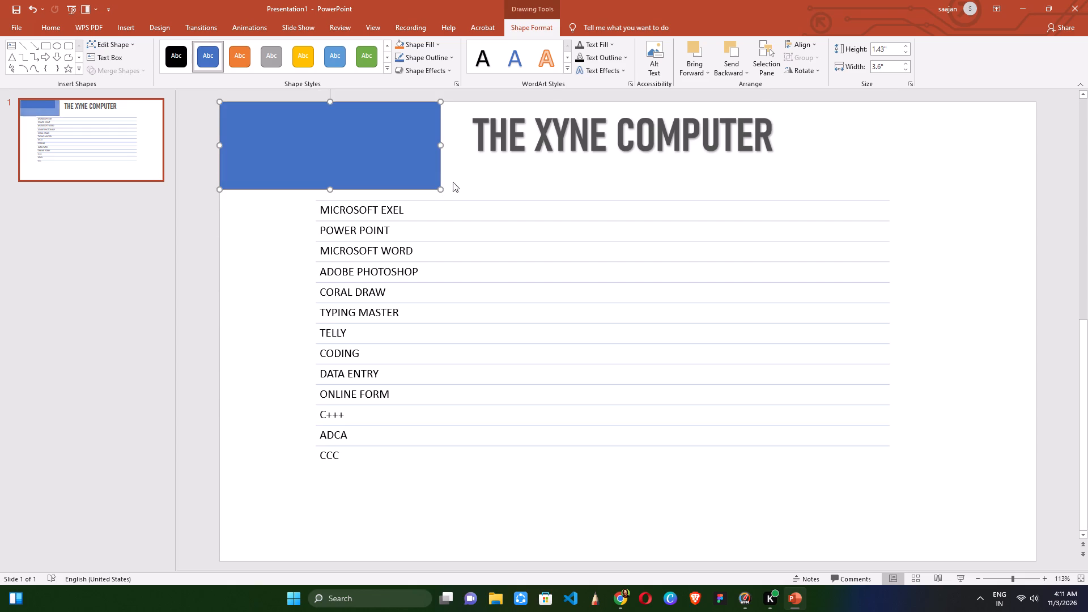
click(457, 179)
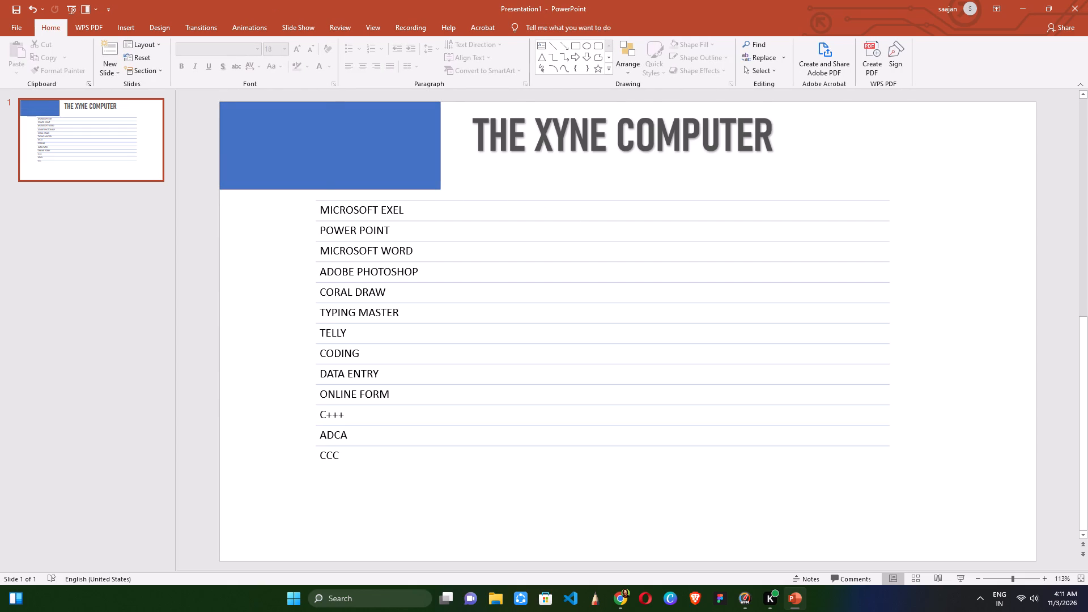
click(372, 148)
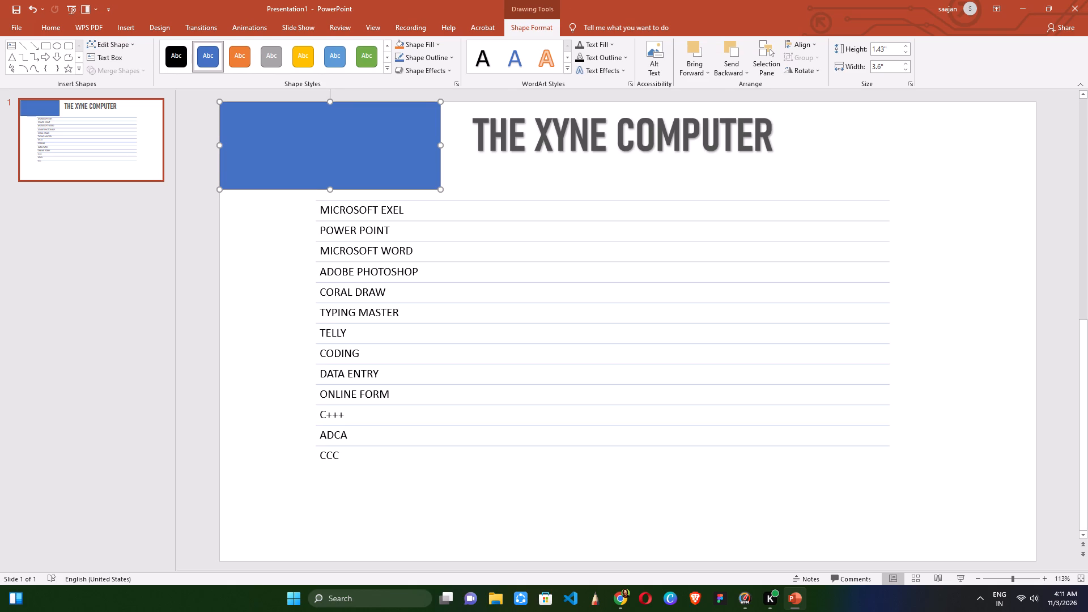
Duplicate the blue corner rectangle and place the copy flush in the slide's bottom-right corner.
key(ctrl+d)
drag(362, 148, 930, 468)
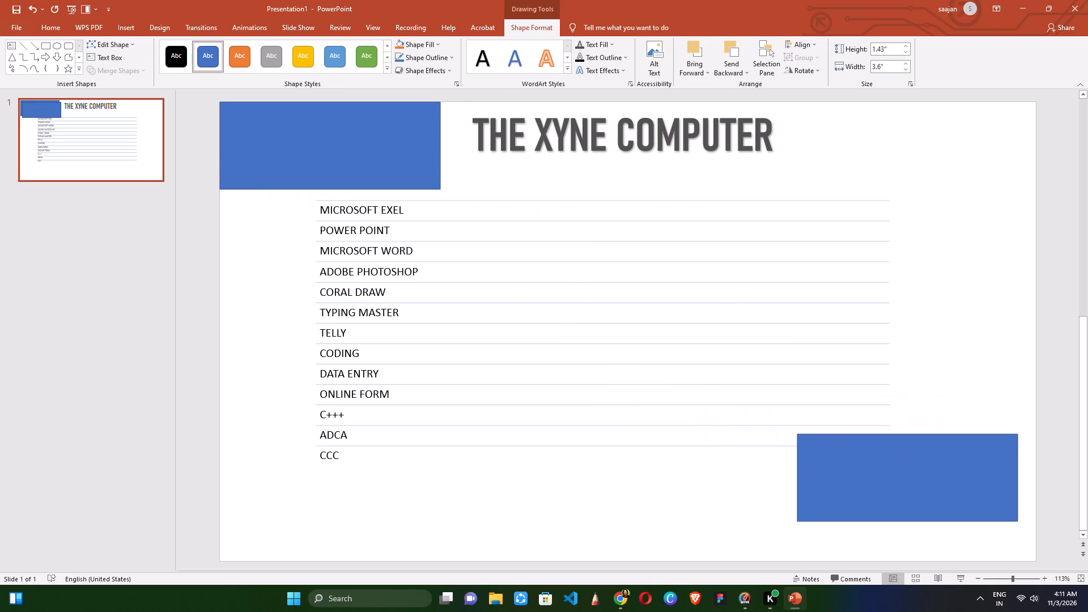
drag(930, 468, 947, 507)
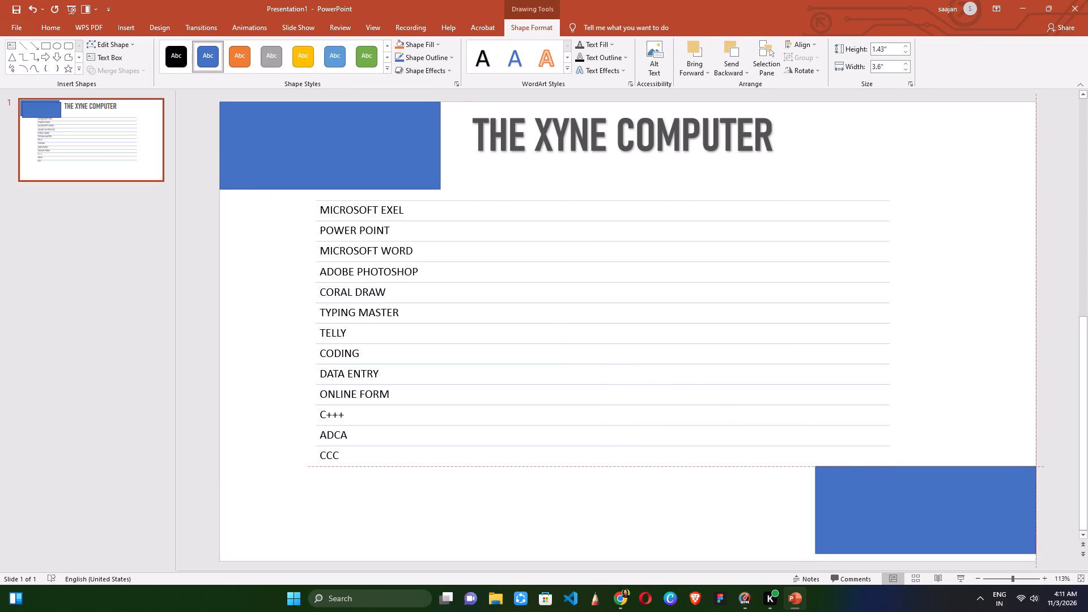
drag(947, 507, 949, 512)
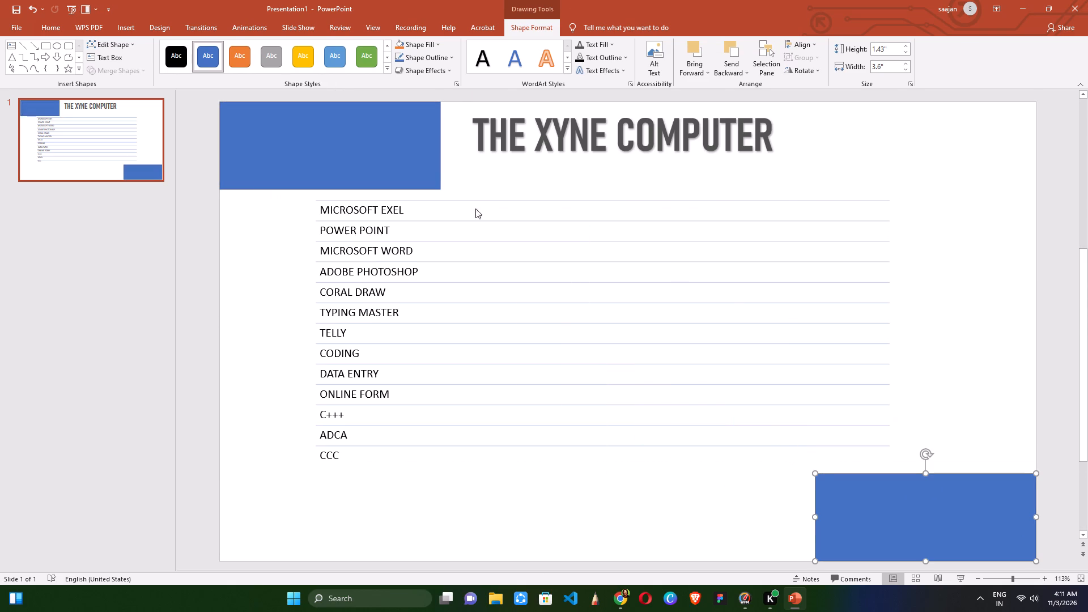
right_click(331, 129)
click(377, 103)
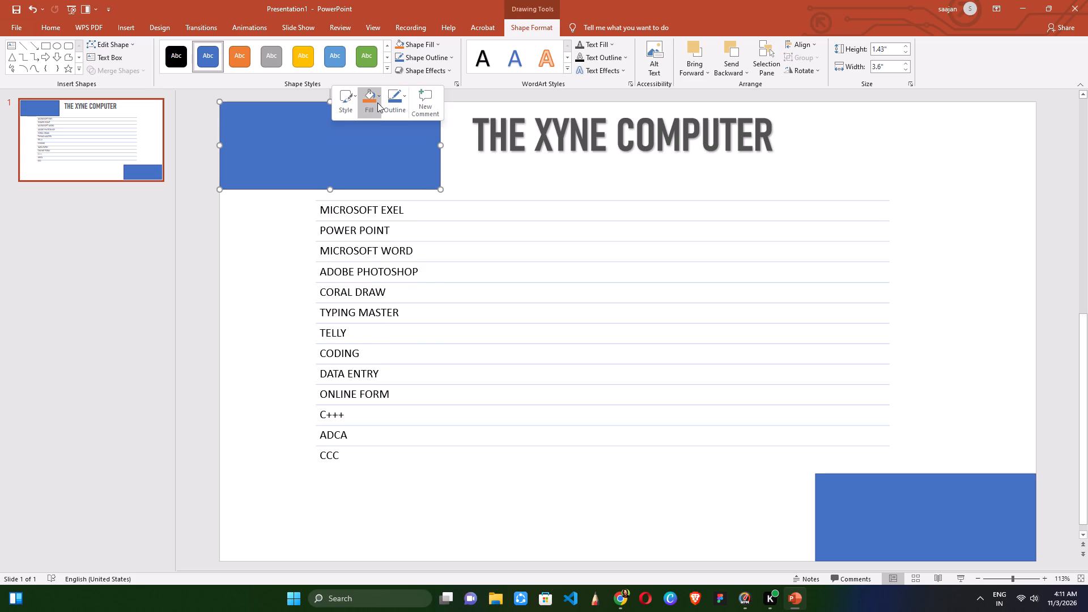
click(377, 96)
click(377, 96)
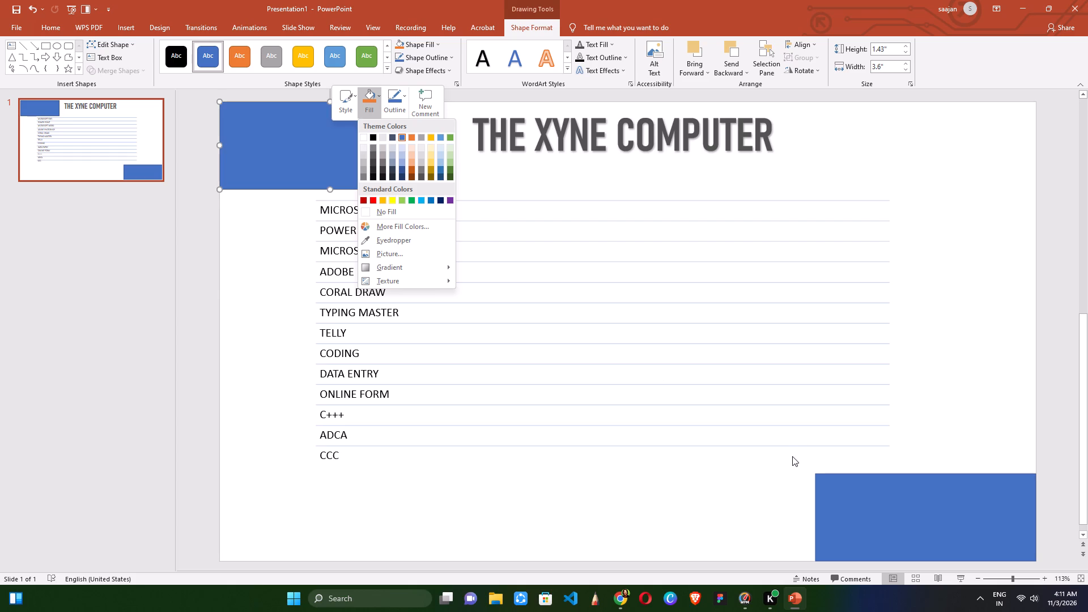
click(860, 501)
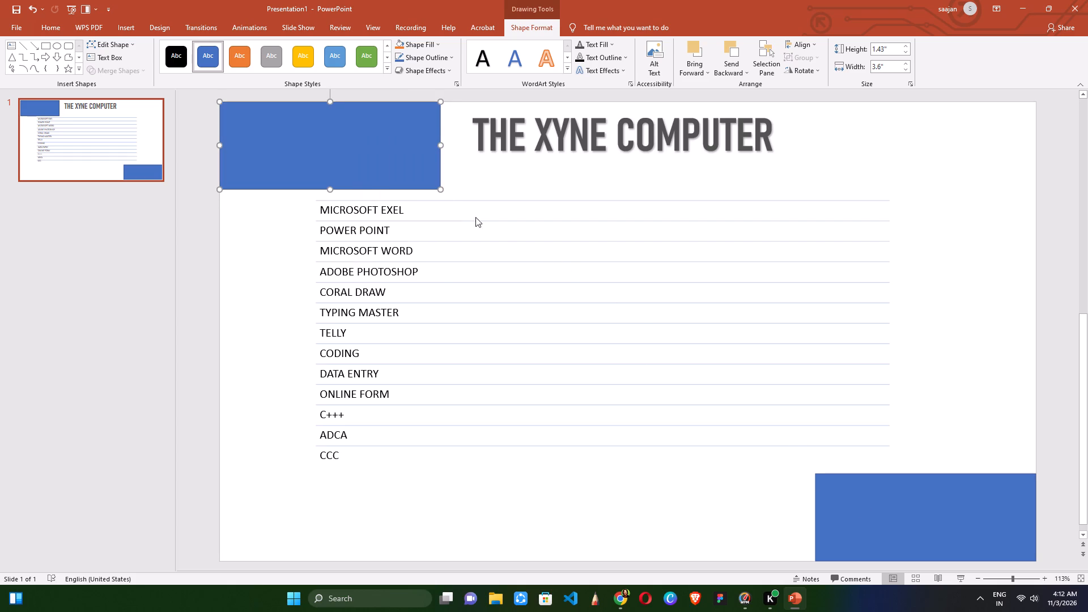
Delete both blue rectangles from the slide's top-left and bottom-right corners.
key(Delete)
click(911, 520)
key(Delete)
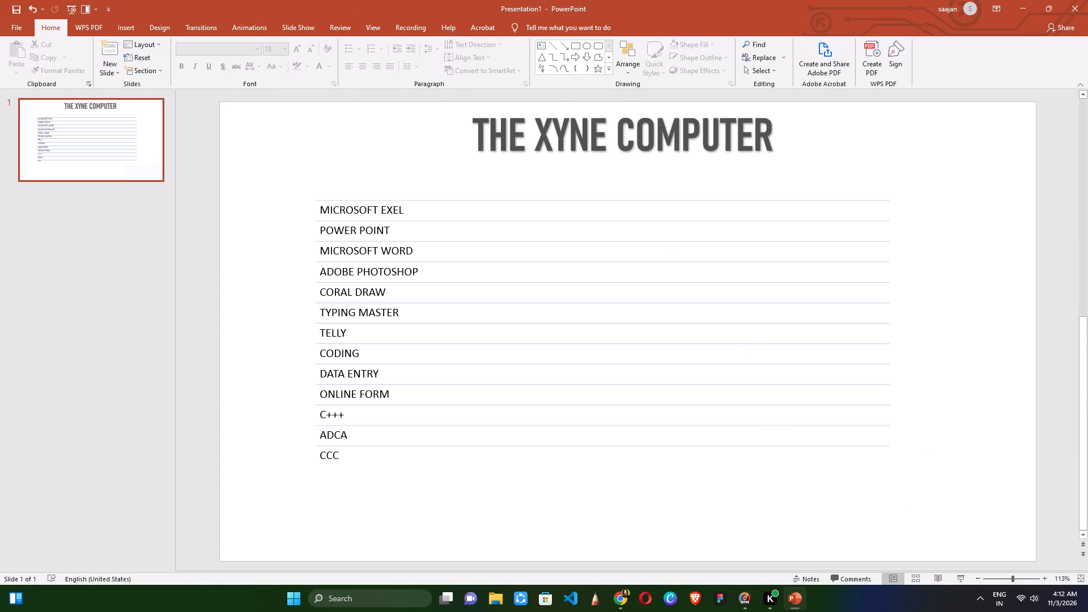
Apply the black WordArt style with a shadow to the title text THE XYNE COMPUTER.
drag(473, 127, 818, 130)
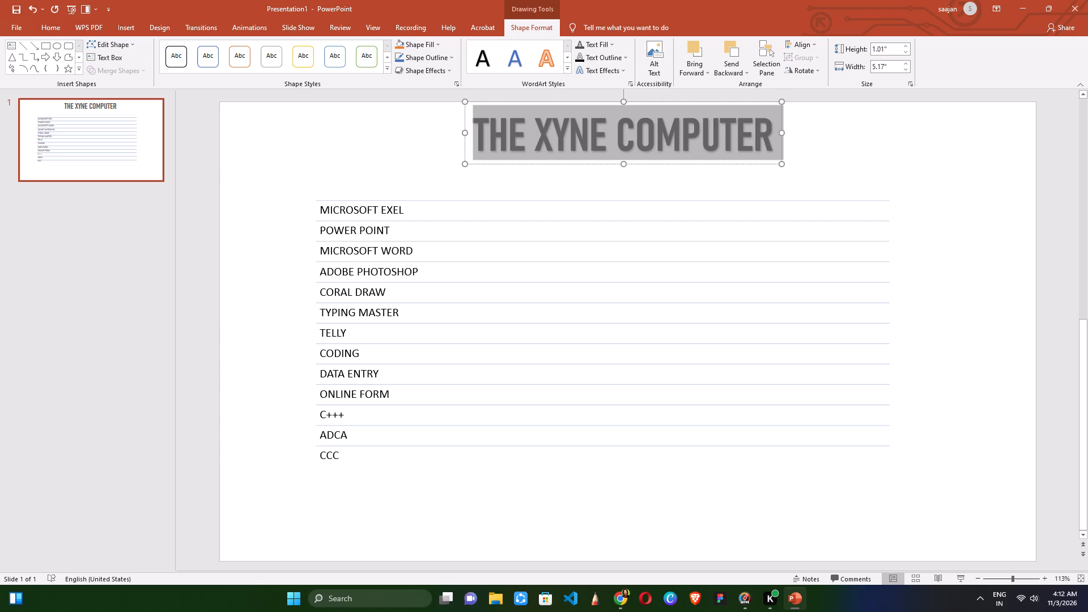
click(558, 61)
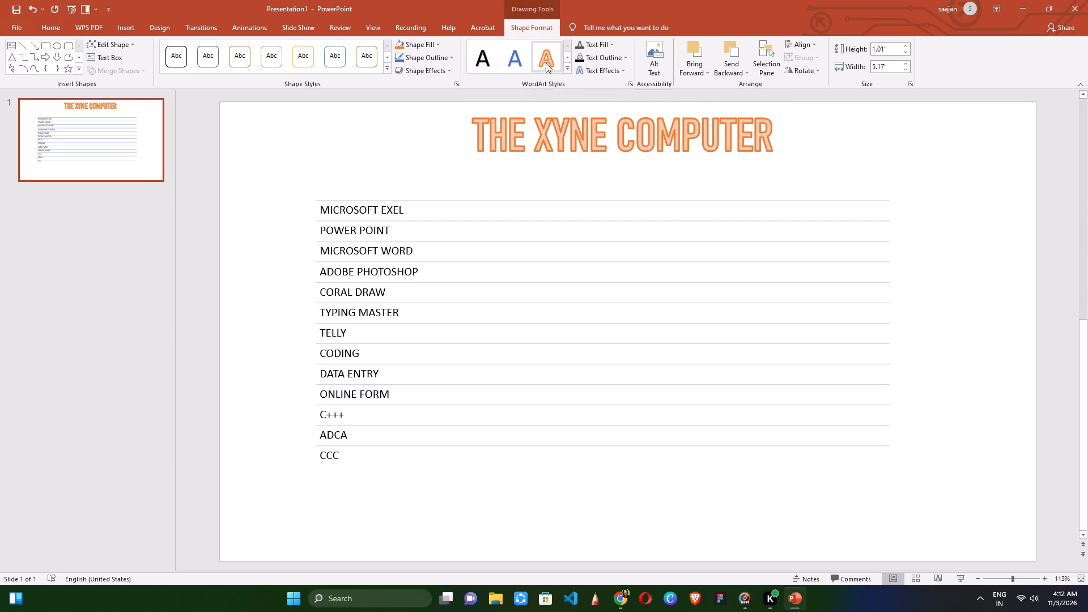
click(565, 67)
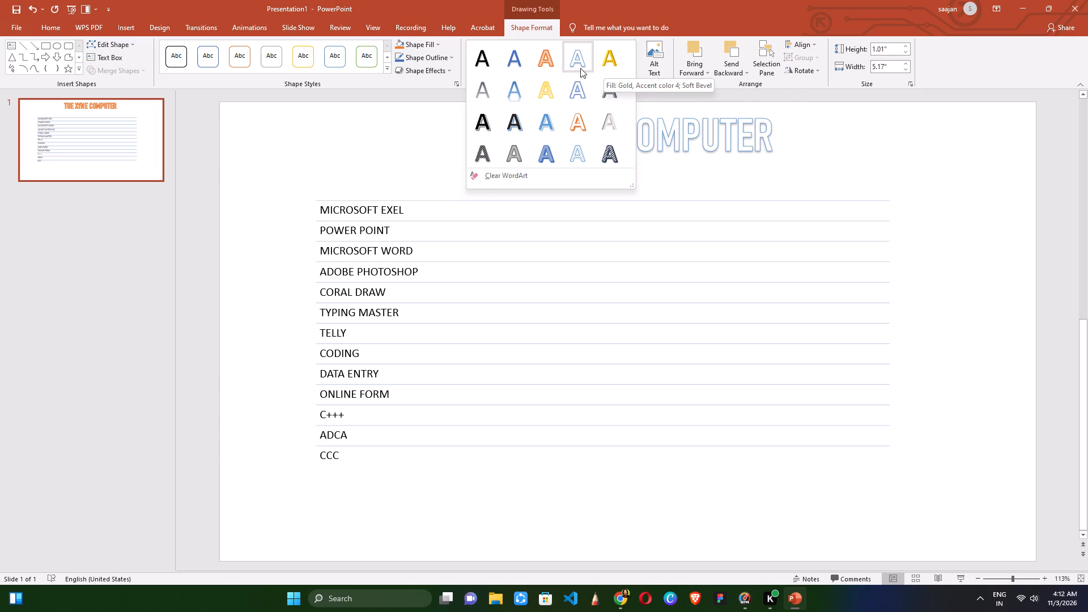
click(486, 62)
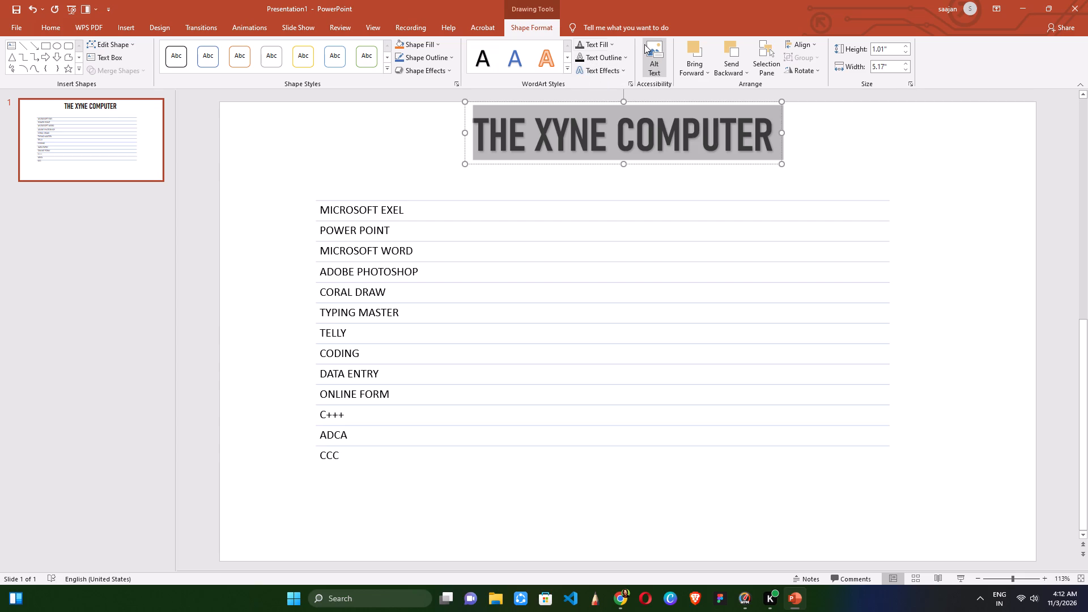
click(426, 45)
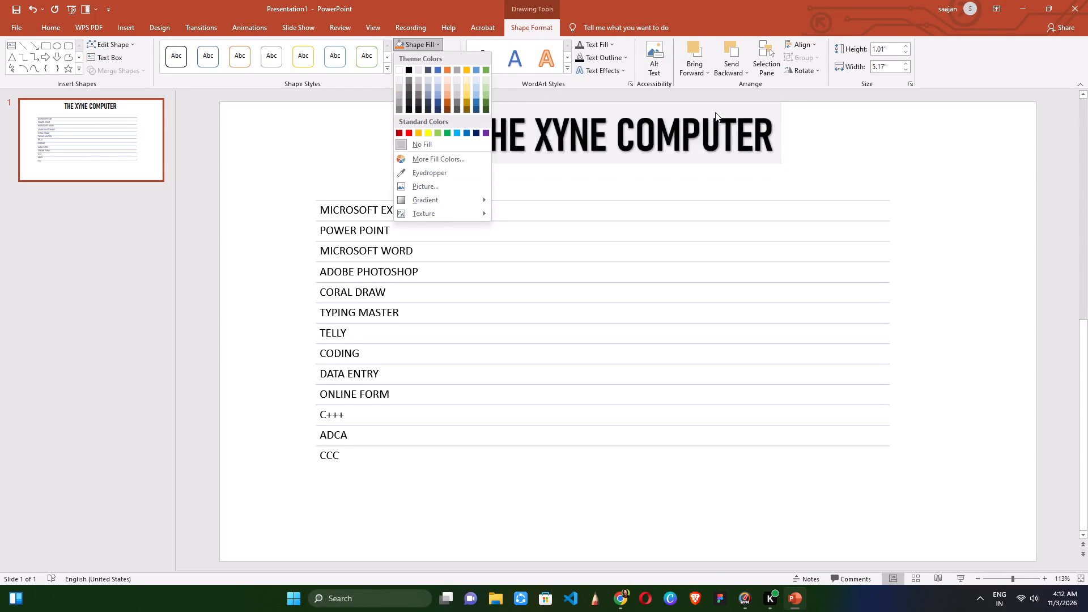
click(958, 164)
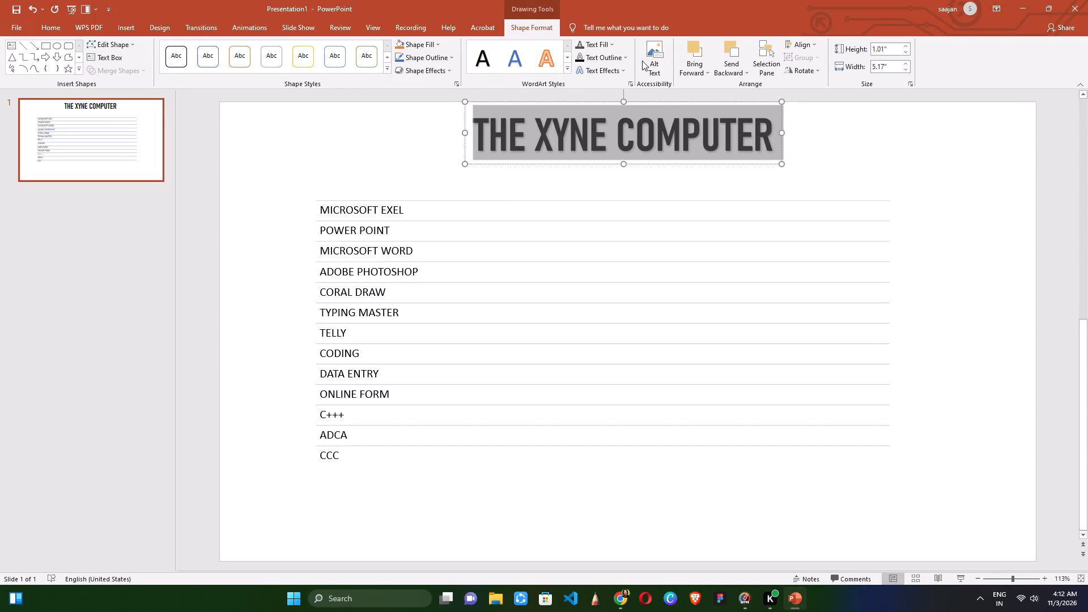
Change the title's font colour to the darkest green theme shade.
right_click(547, 138)
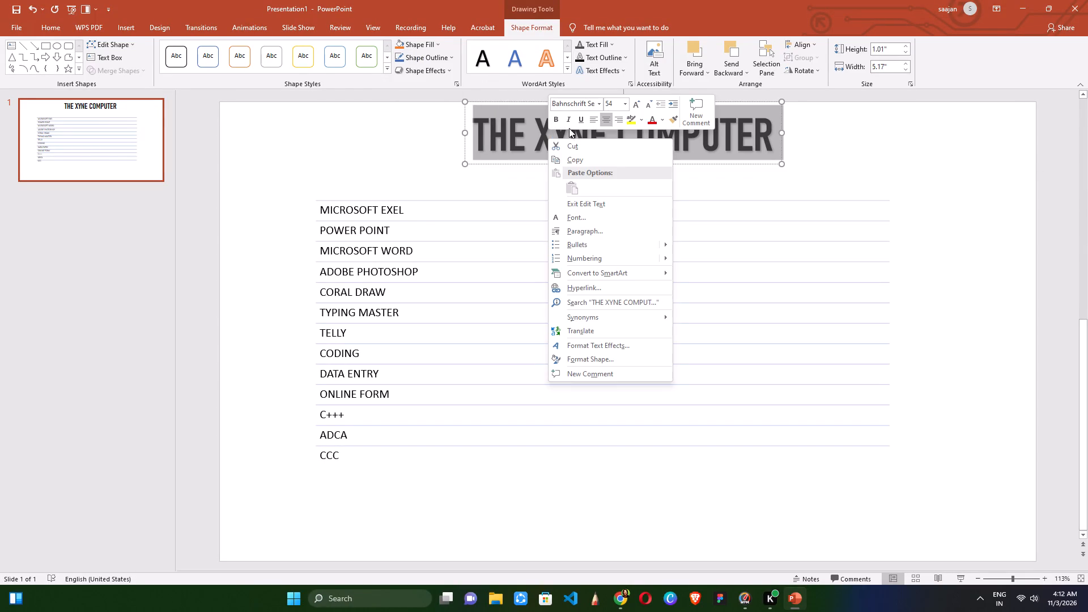
click(658, 114)
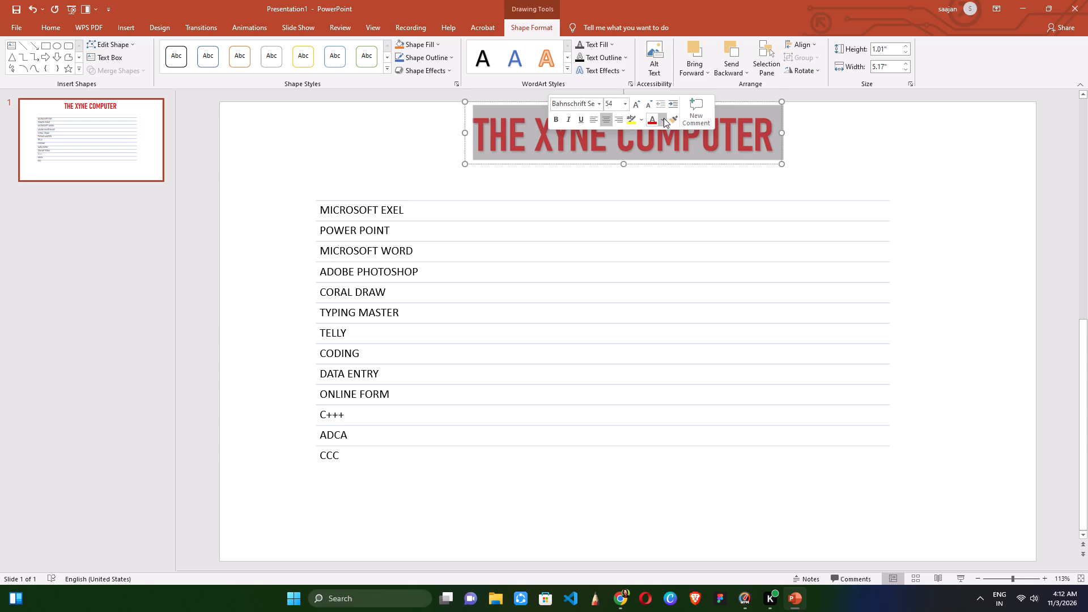
click(664, 118)
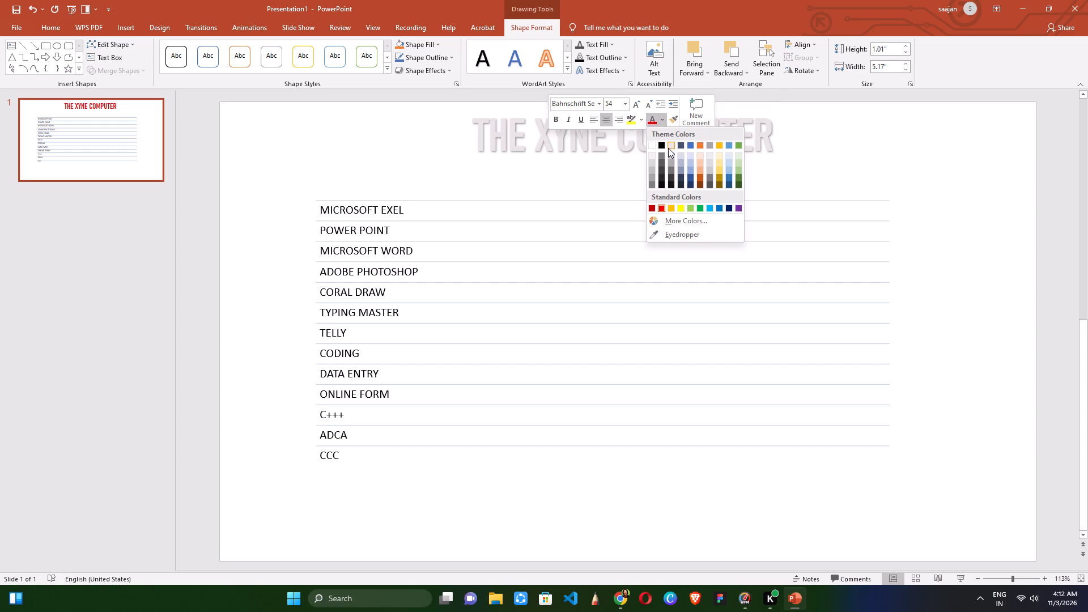
click(738, 188)
click(801, 150)
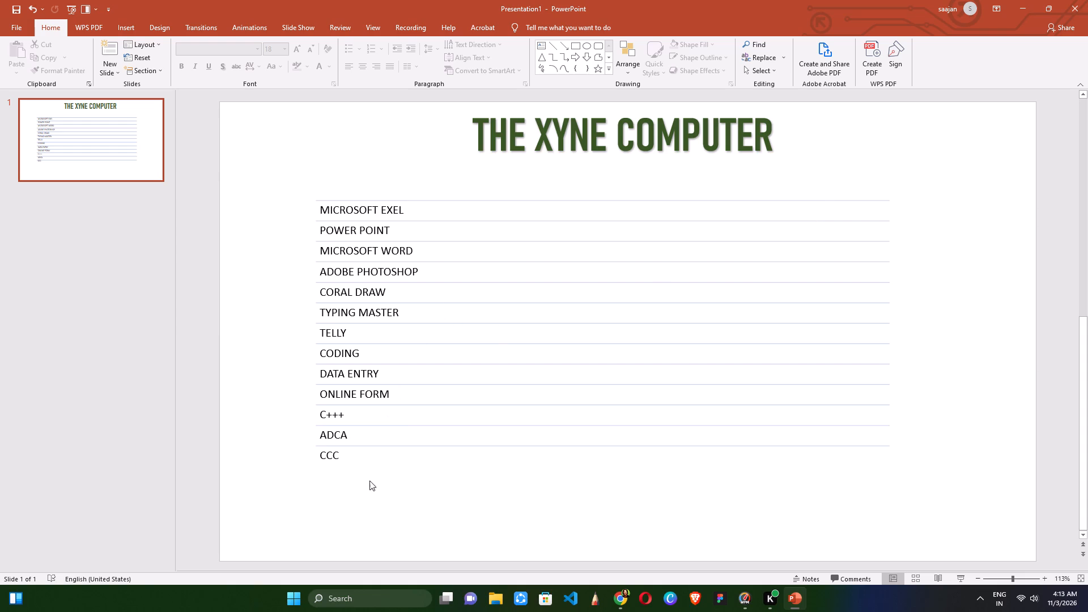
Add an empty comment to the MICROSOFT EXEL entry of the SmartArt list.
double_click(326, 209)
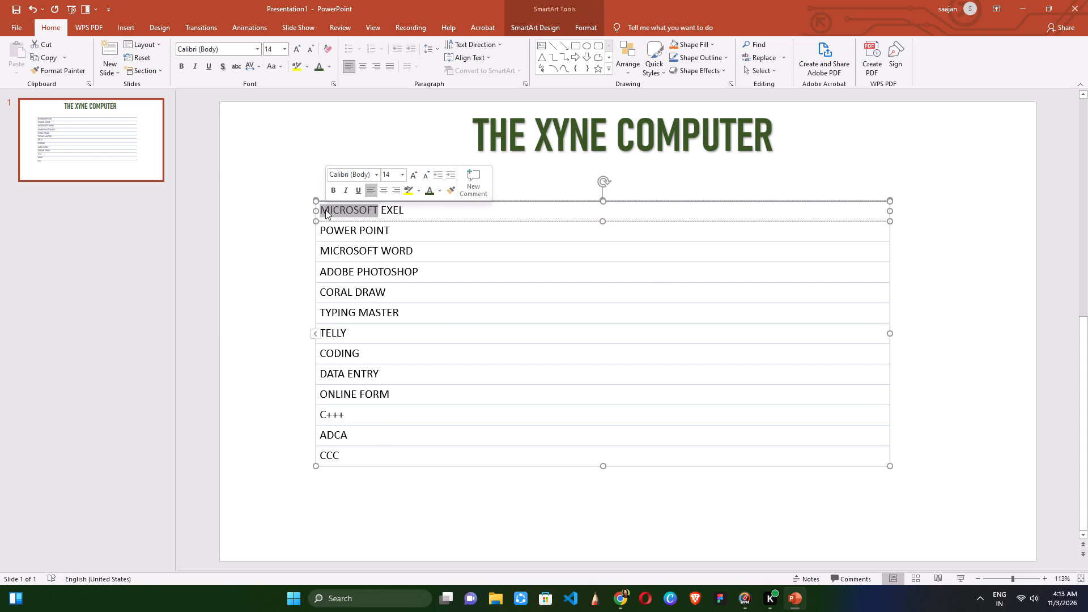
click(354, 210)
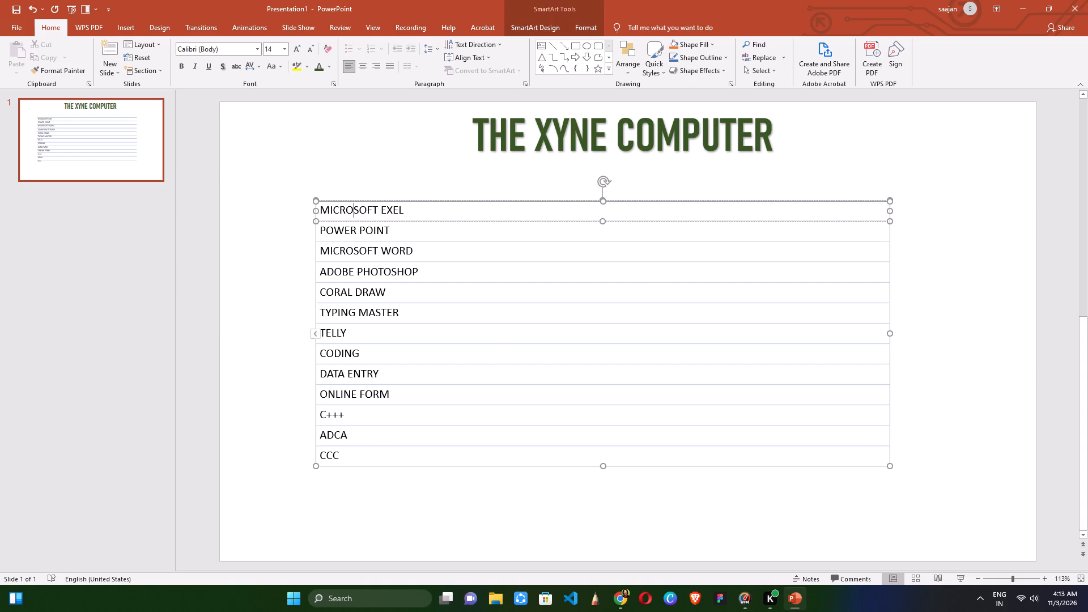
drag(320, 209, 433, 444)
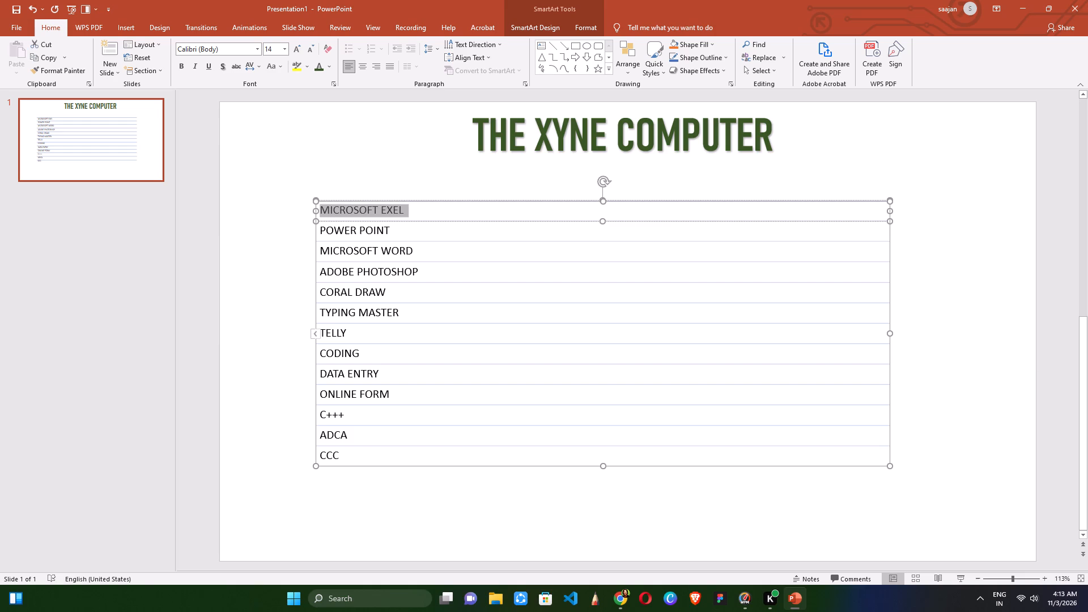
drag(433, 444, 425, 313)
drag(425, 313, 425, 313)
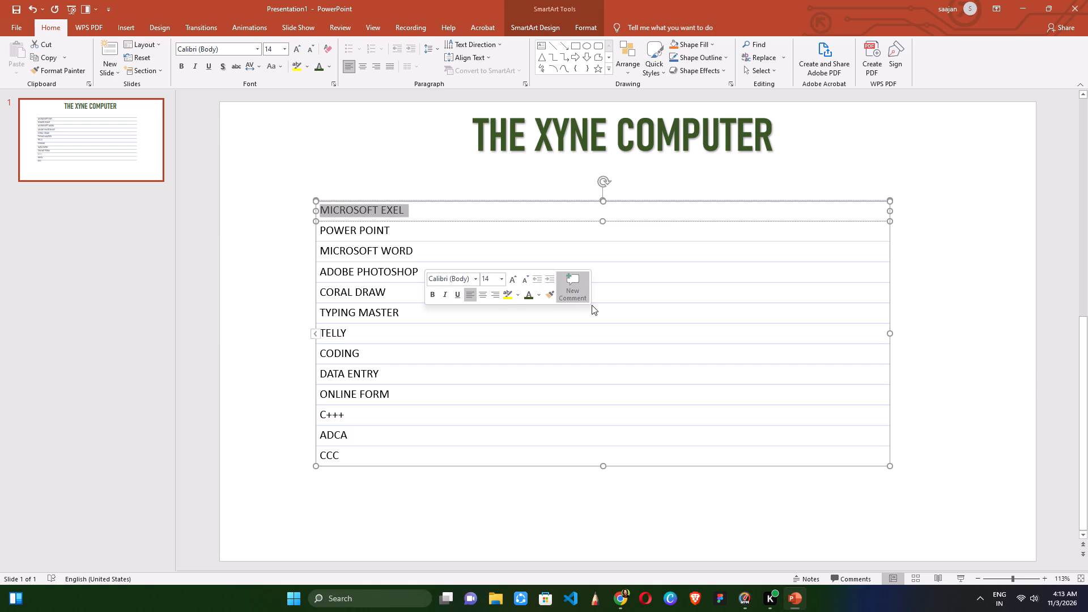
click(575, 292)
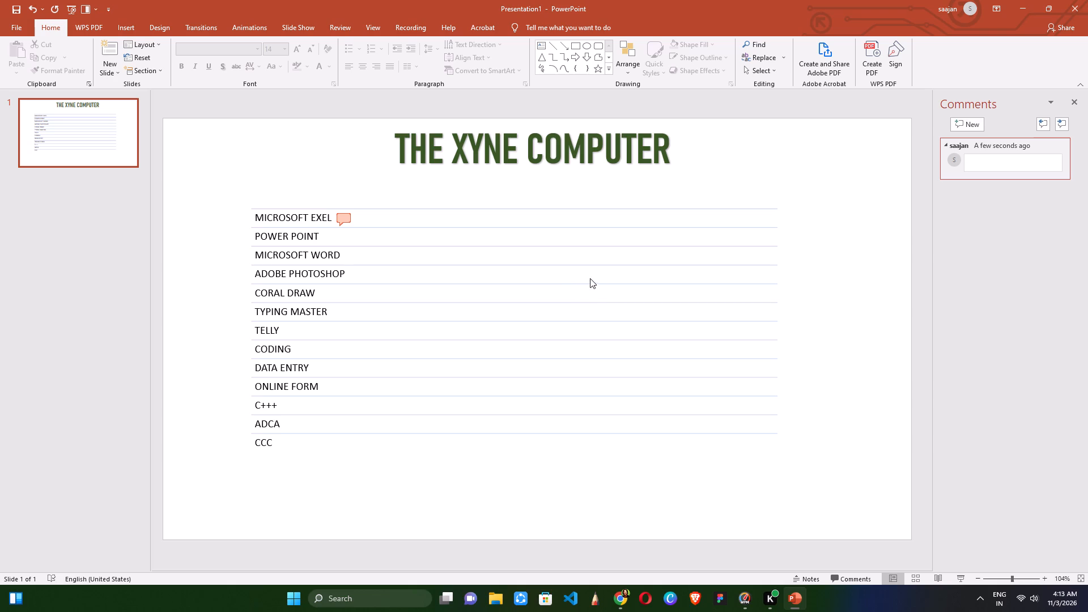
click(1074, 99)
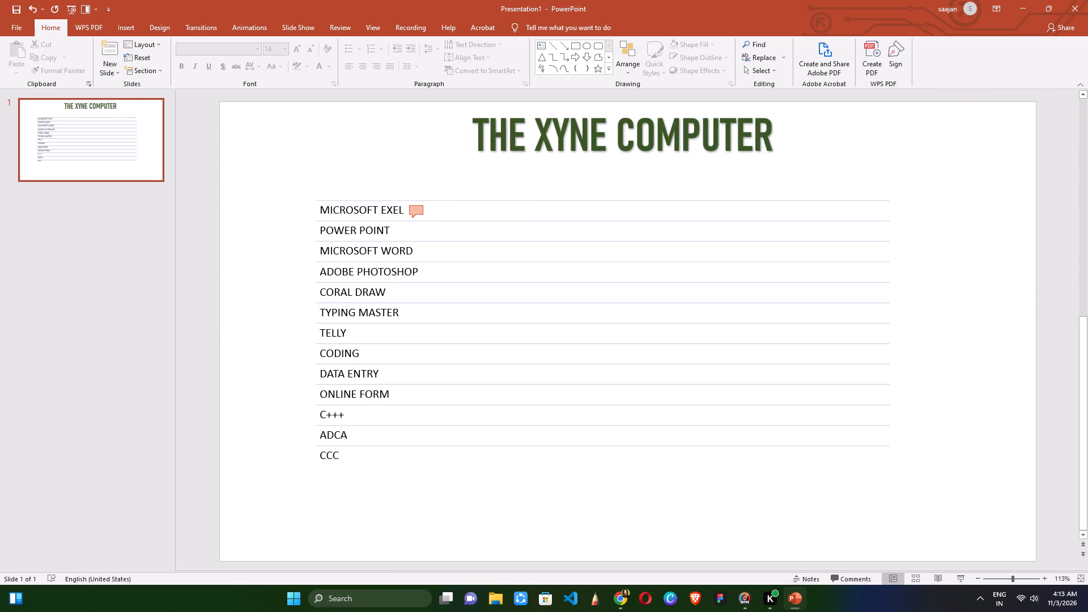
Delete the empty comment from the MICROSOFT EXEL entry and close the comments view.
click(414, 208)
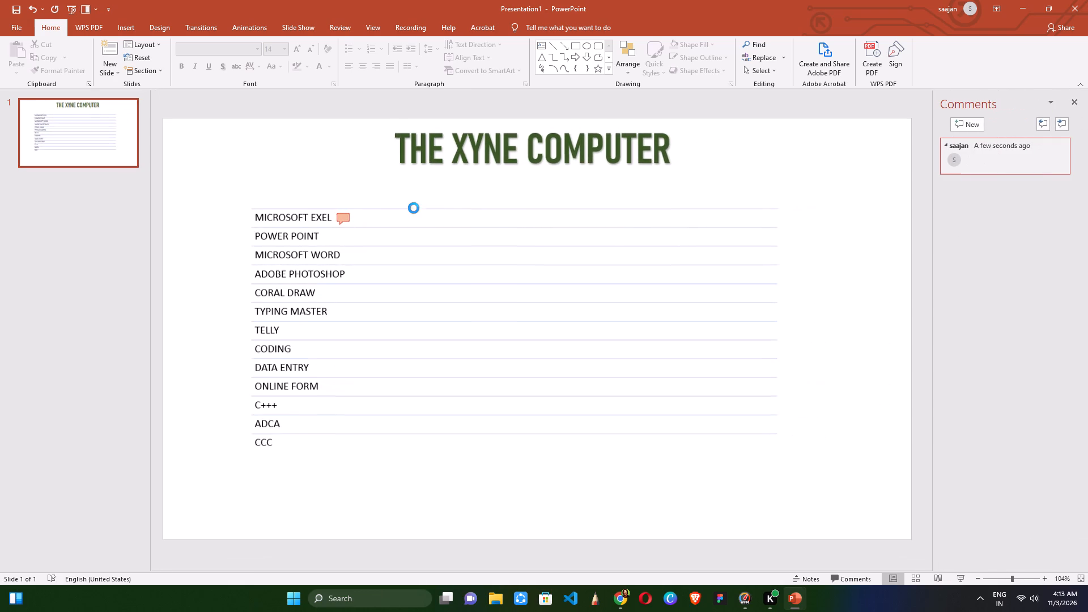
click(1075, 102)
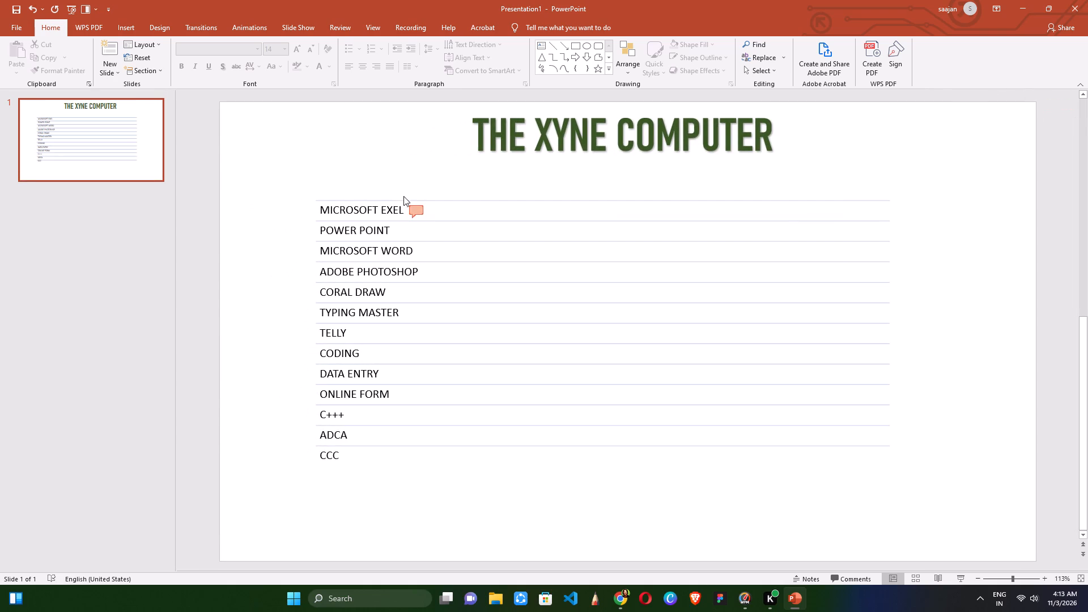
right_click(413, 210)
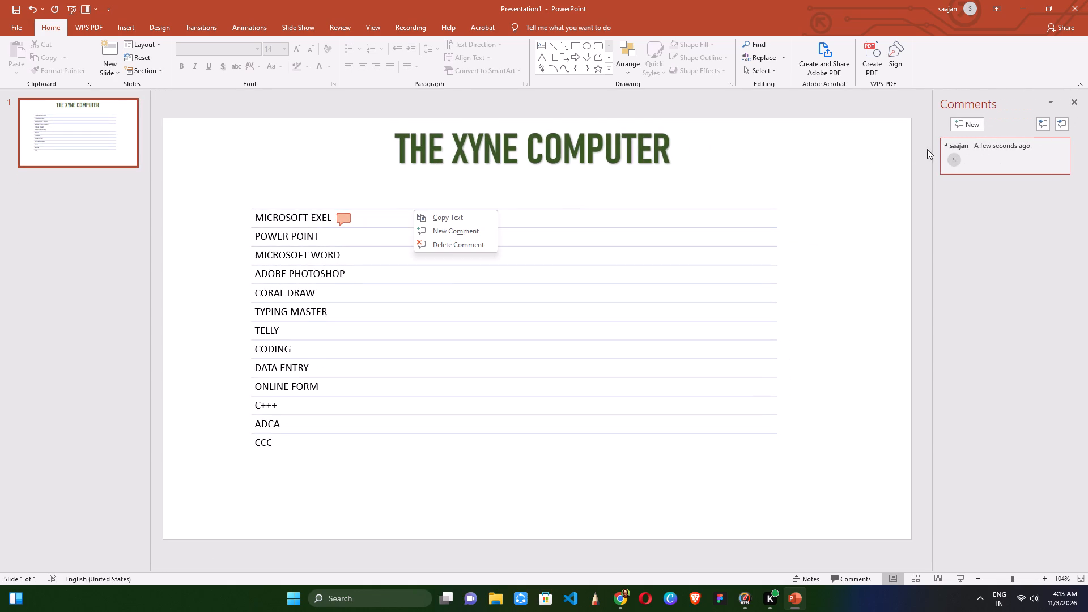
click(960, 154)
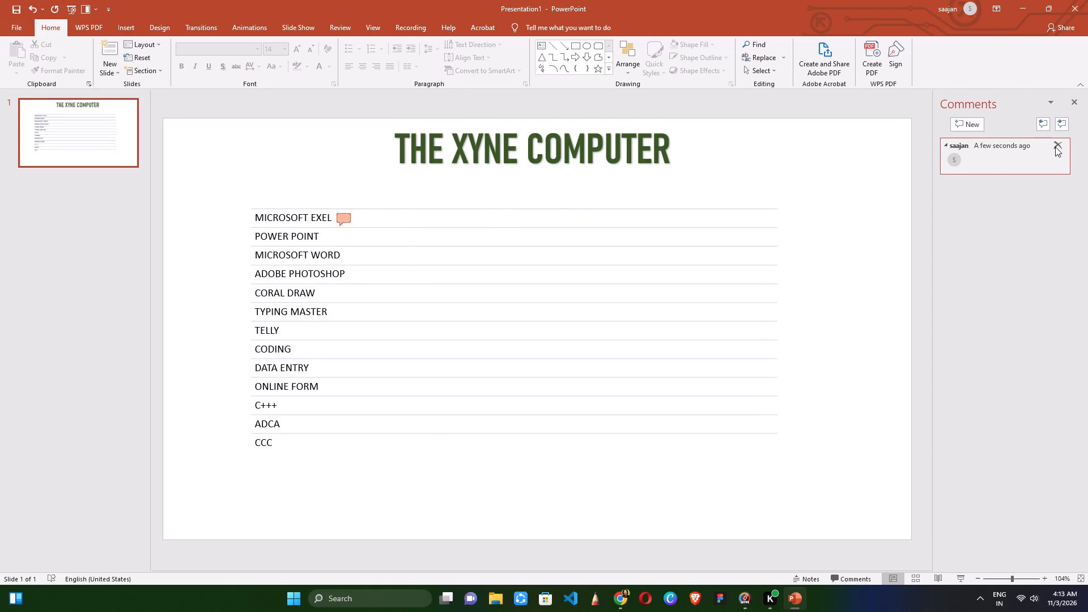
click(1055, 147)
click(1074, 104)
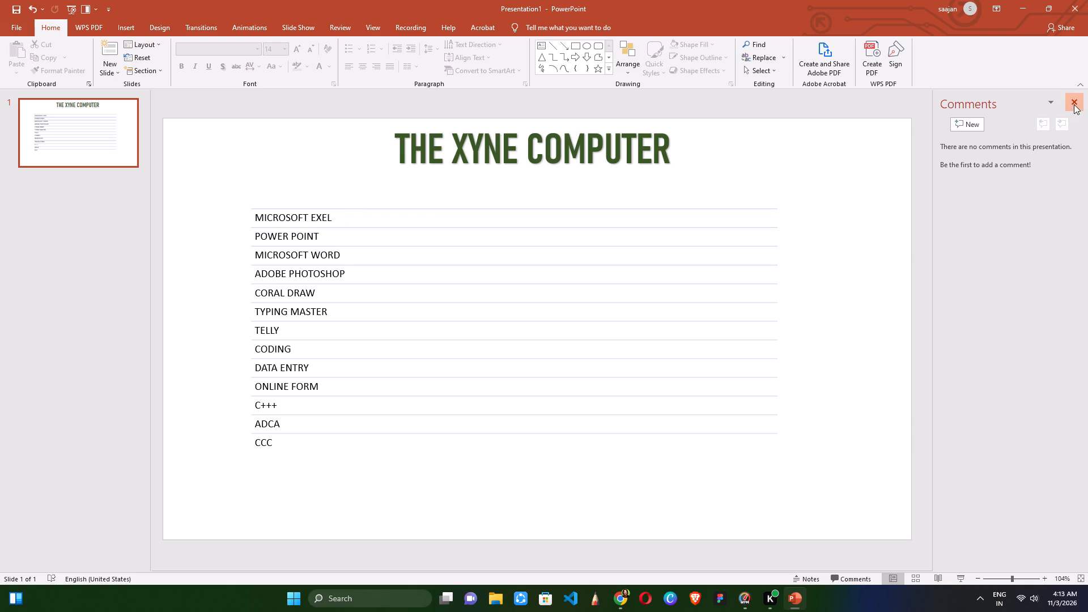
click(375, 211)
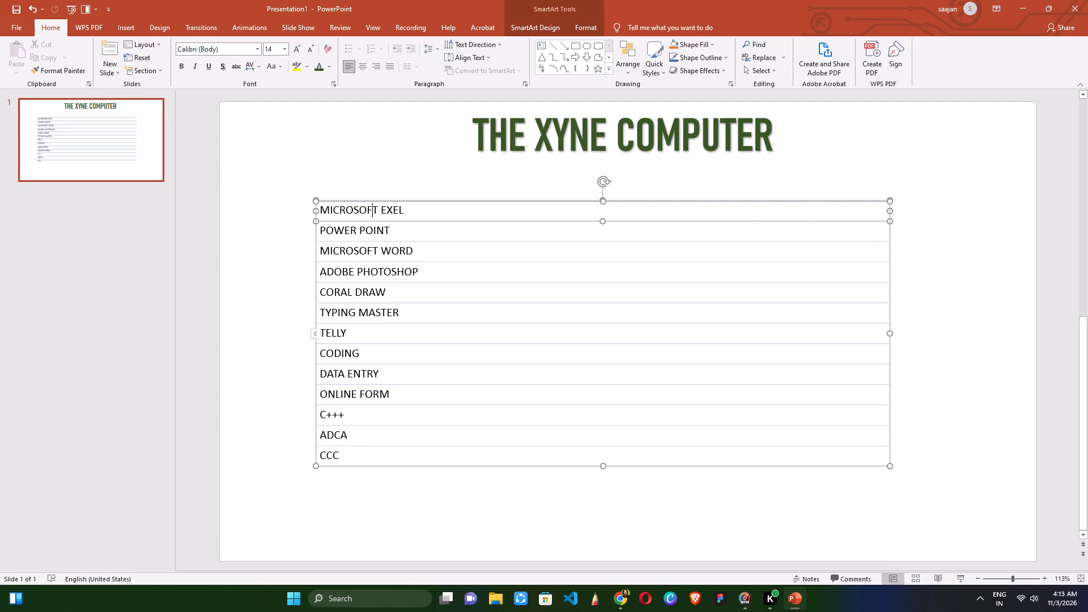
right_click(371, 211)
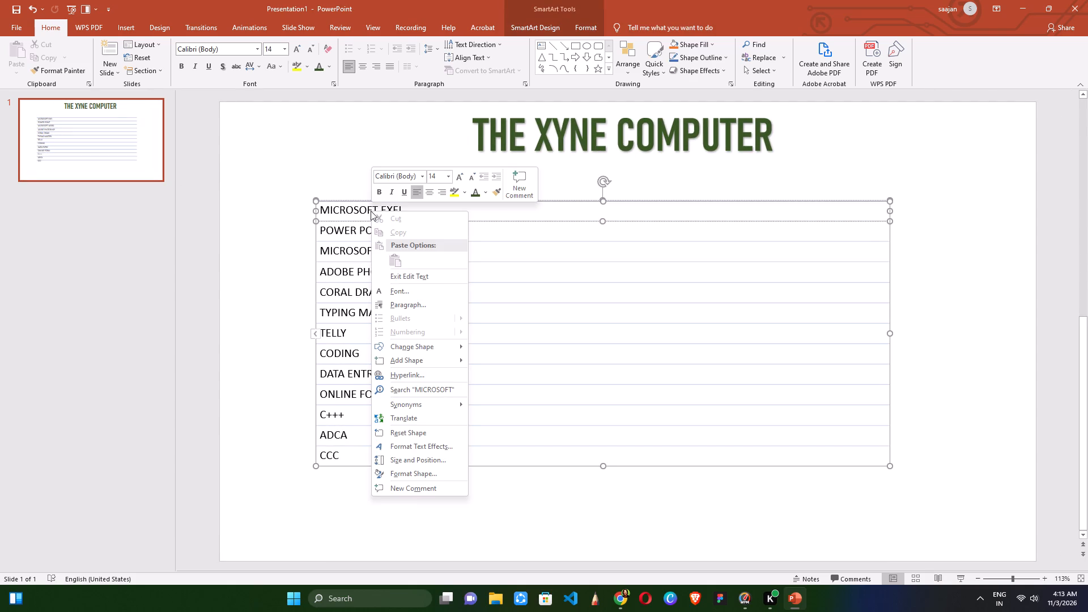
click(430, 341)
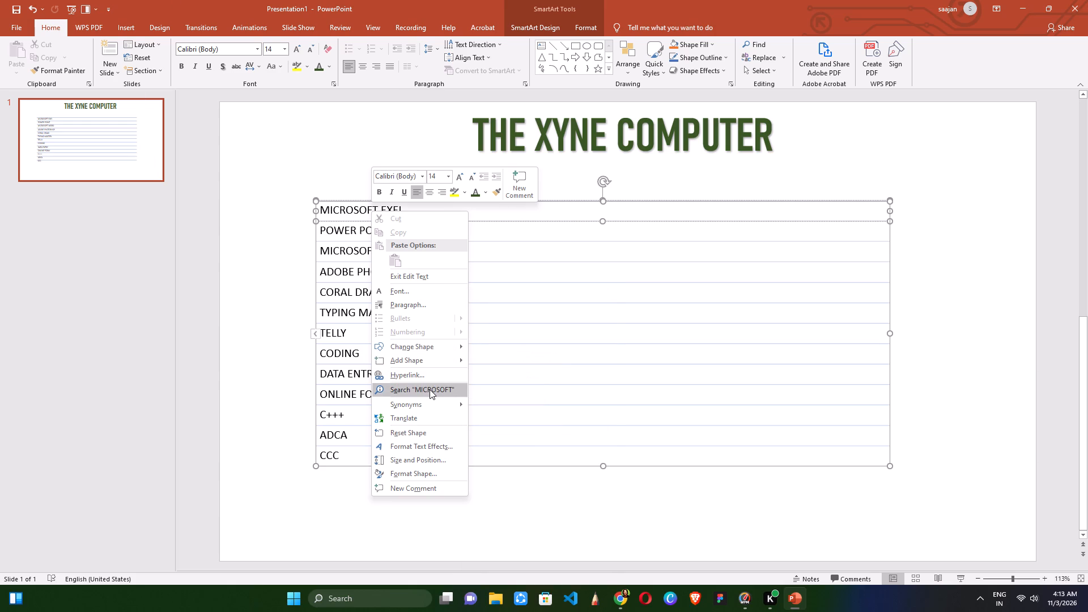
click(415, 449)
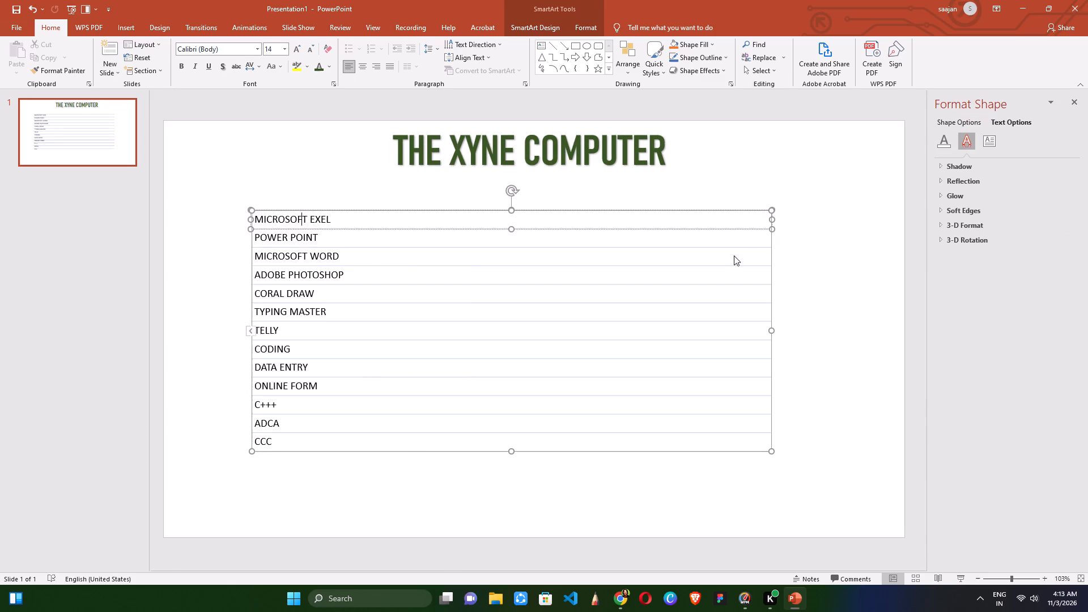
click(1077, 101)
Browse the alternative styles and layouts for the SmartArt list, looking through every category of SmartArt graphics.
right_click(458, 258)
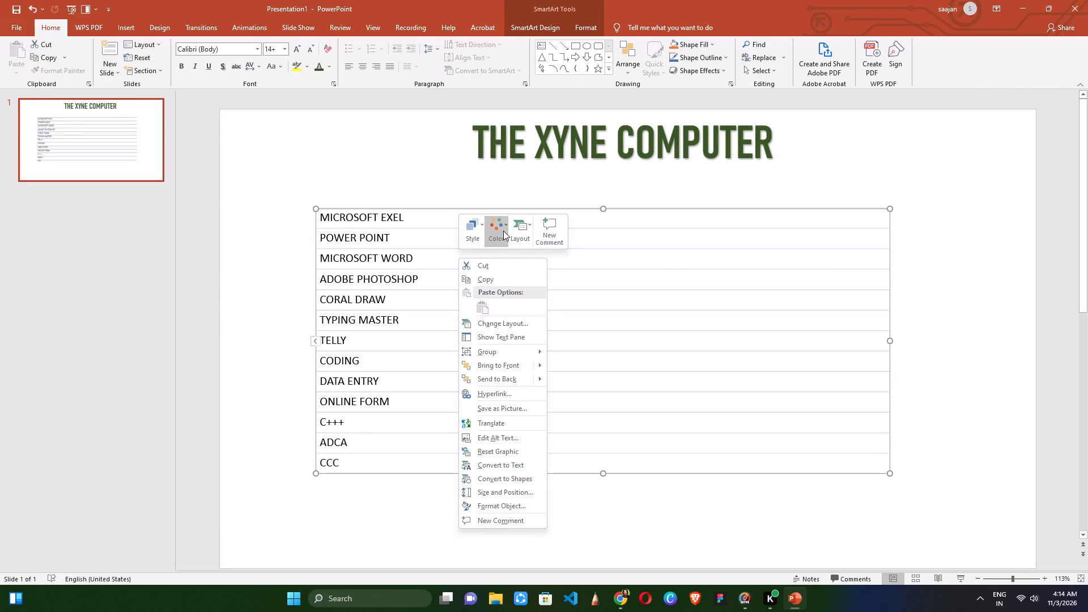
click(483, 229)
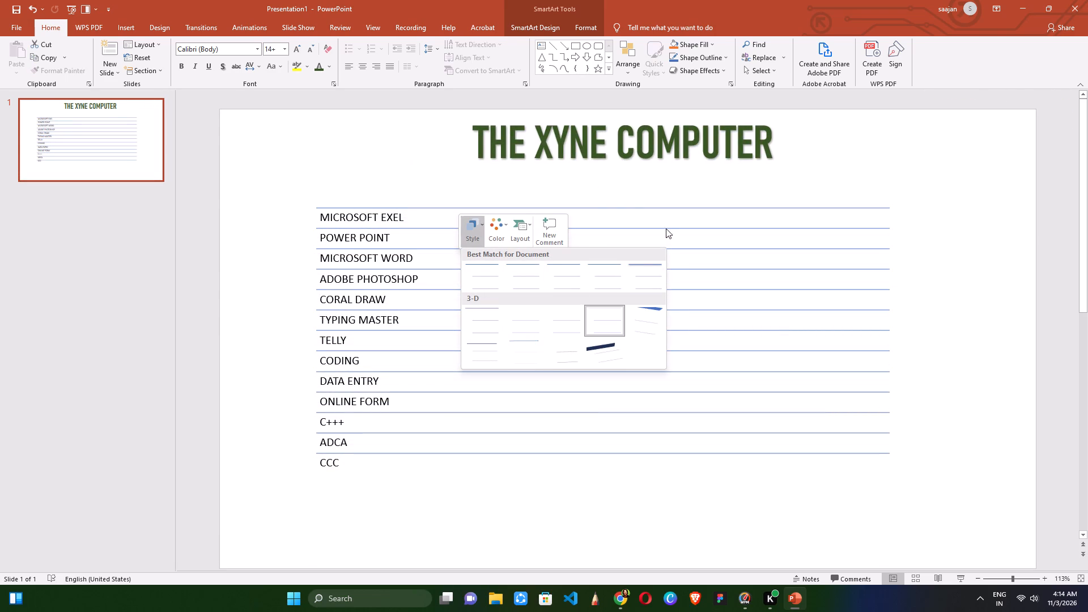
click(524, 227)
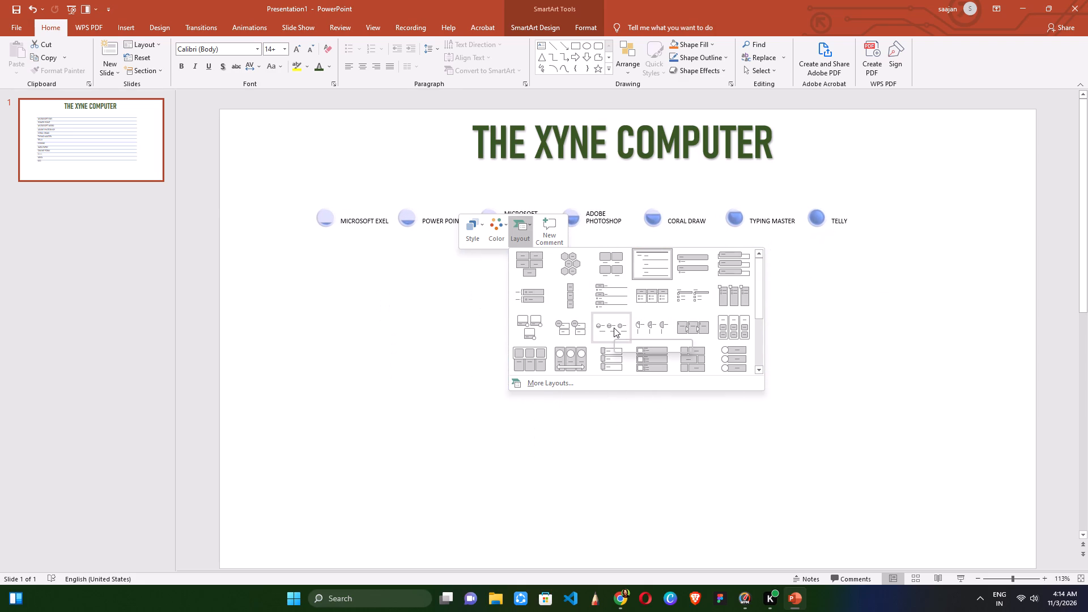
click(747, 377)
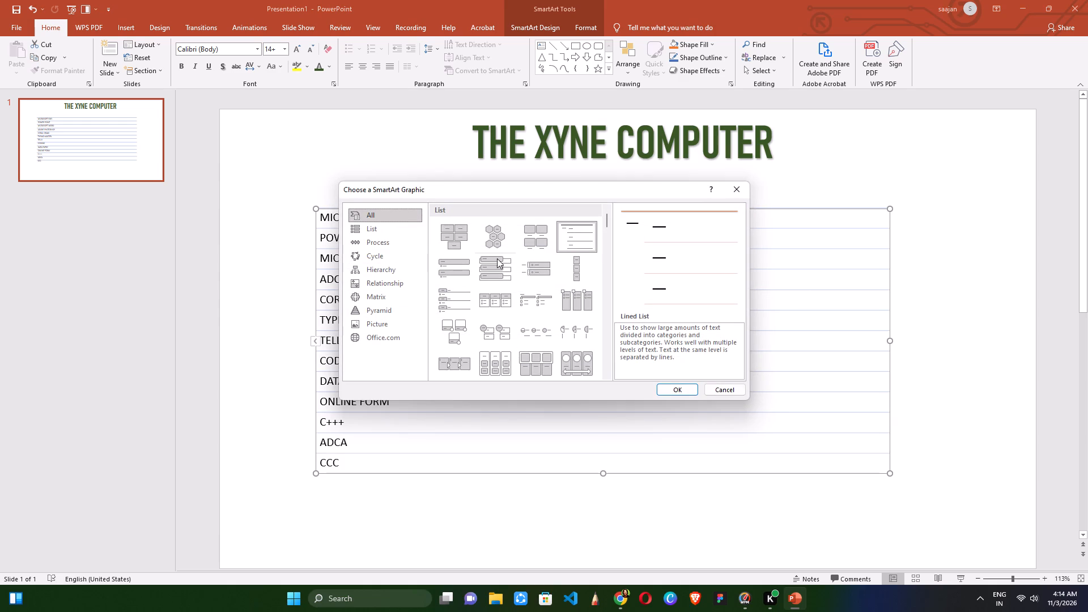
scroll(515, 273, down, 11)
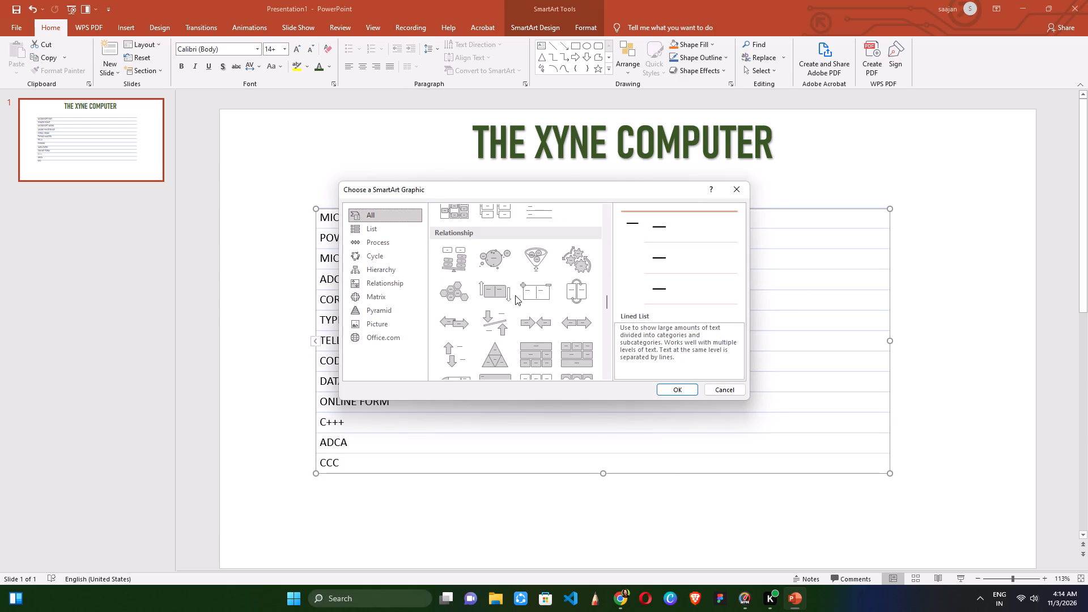
scroll(534, 347, down, 5)
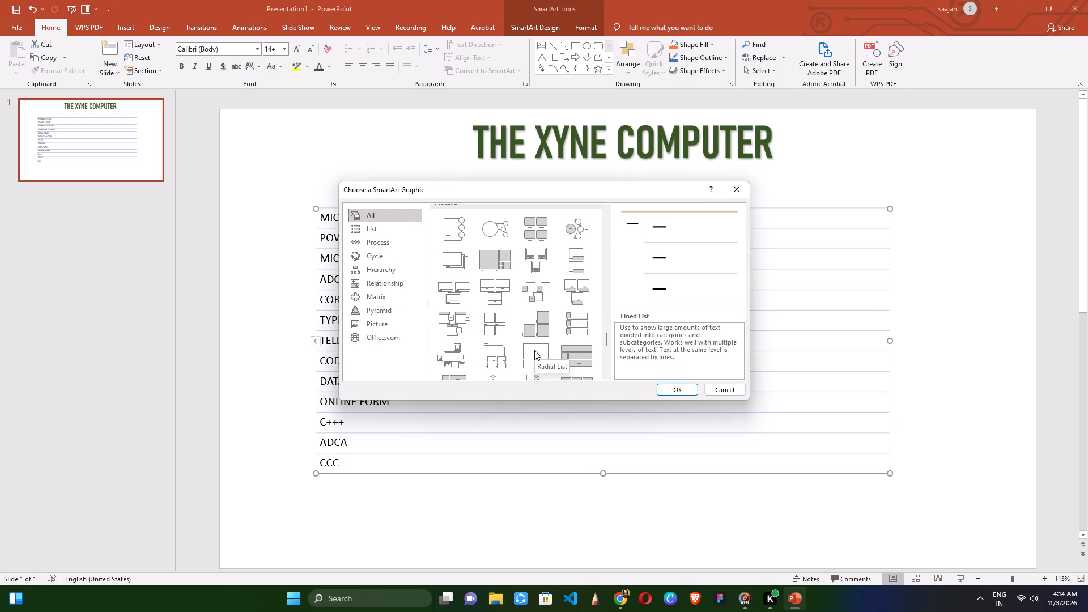
scroll(534, 350, down, 10)
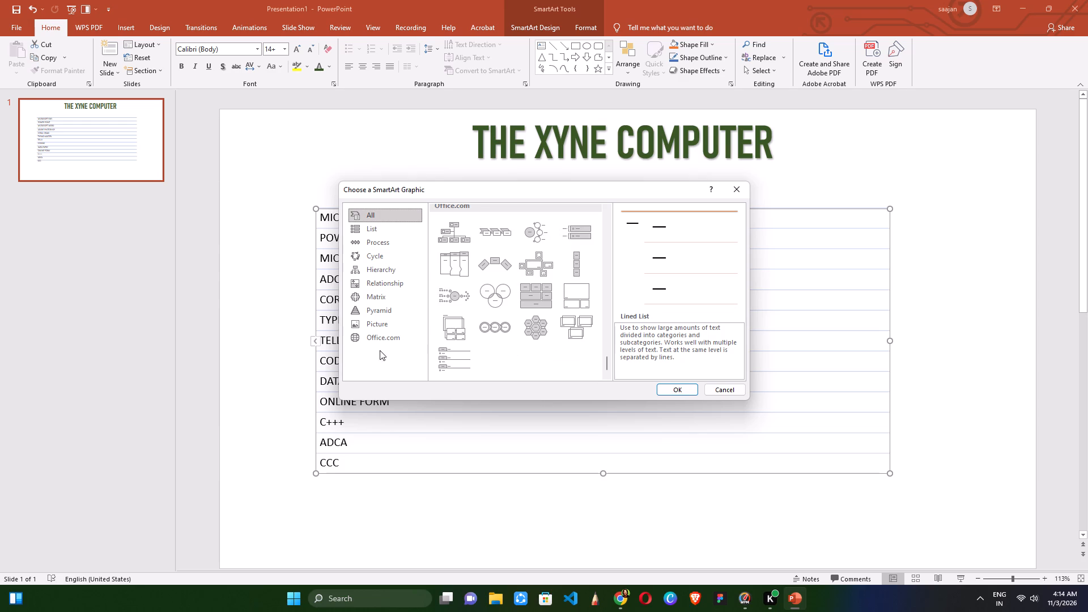
click(398, 331)
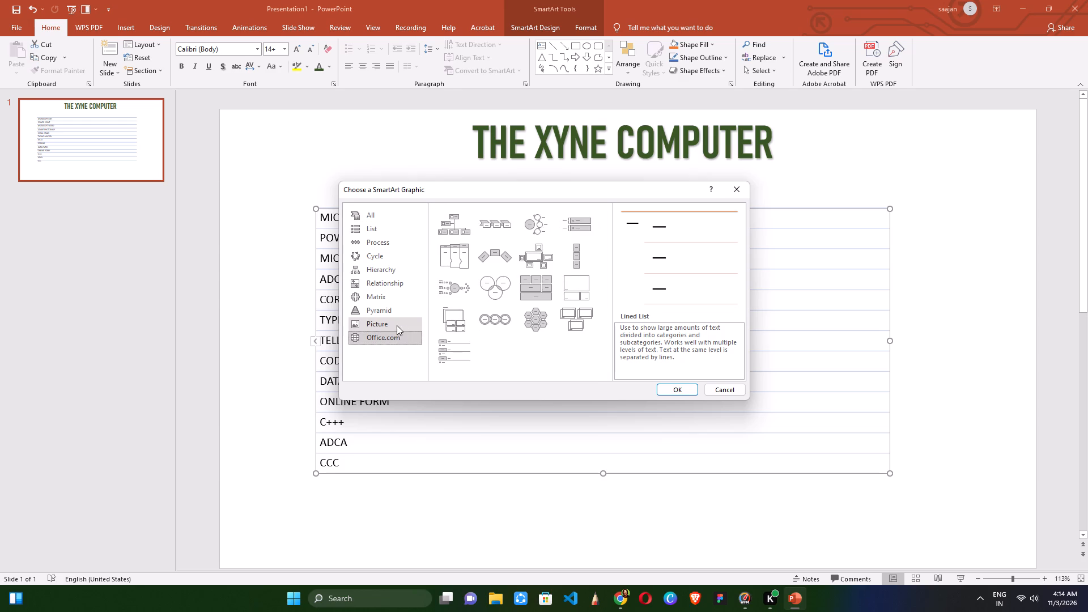
click(397, 325)
scroll(404, 309, down, 2)
click(404, 309)
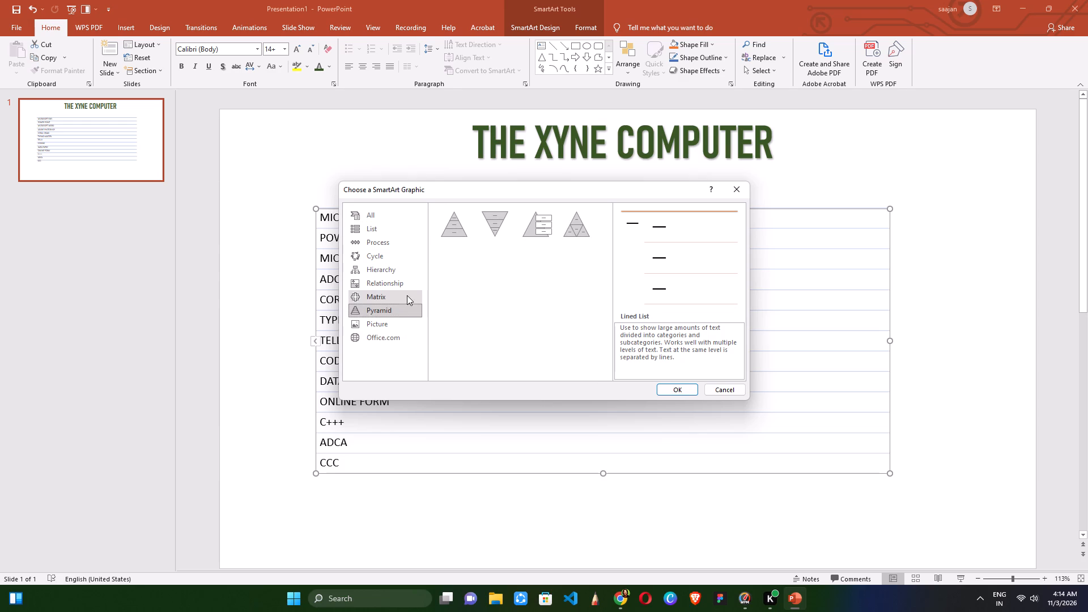
click(407, 295)
click(410, 279)
click(415, 263)
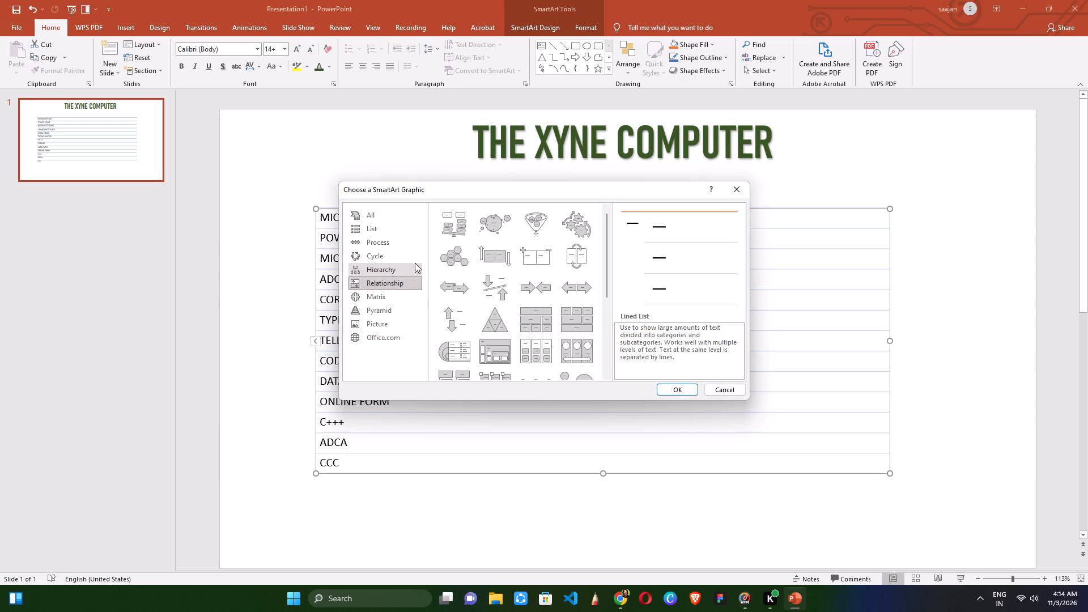
click(414, 255)
click(411, 246)
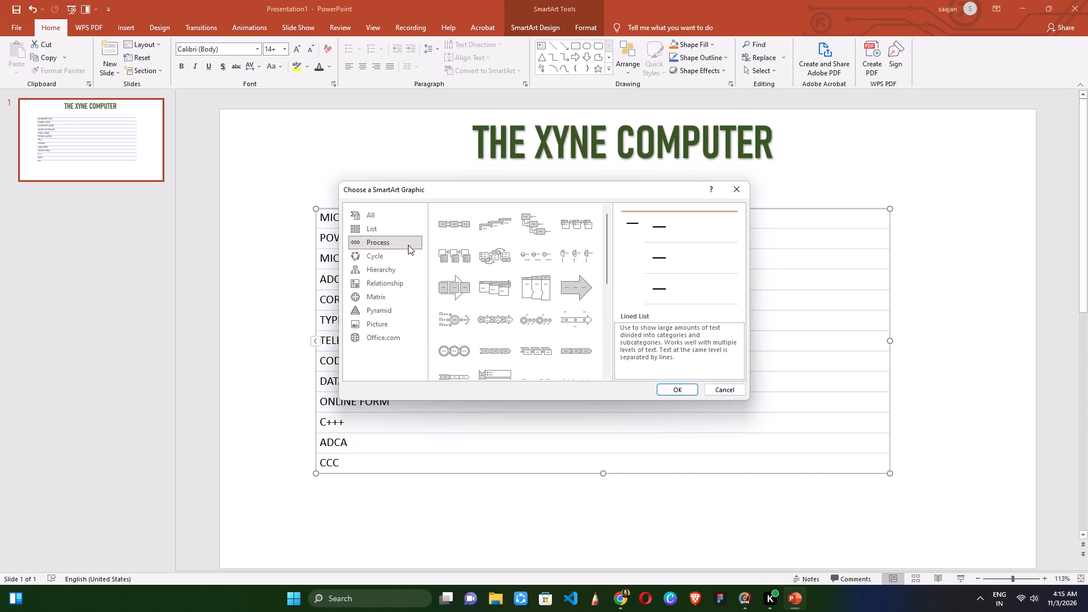
click(406, 233)
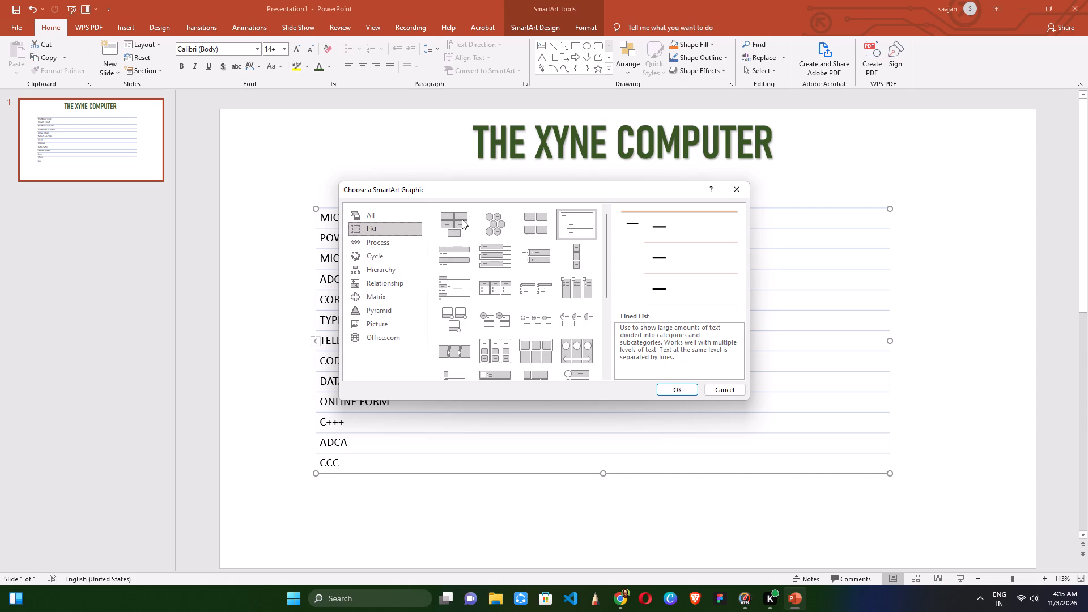
click(397, 215)
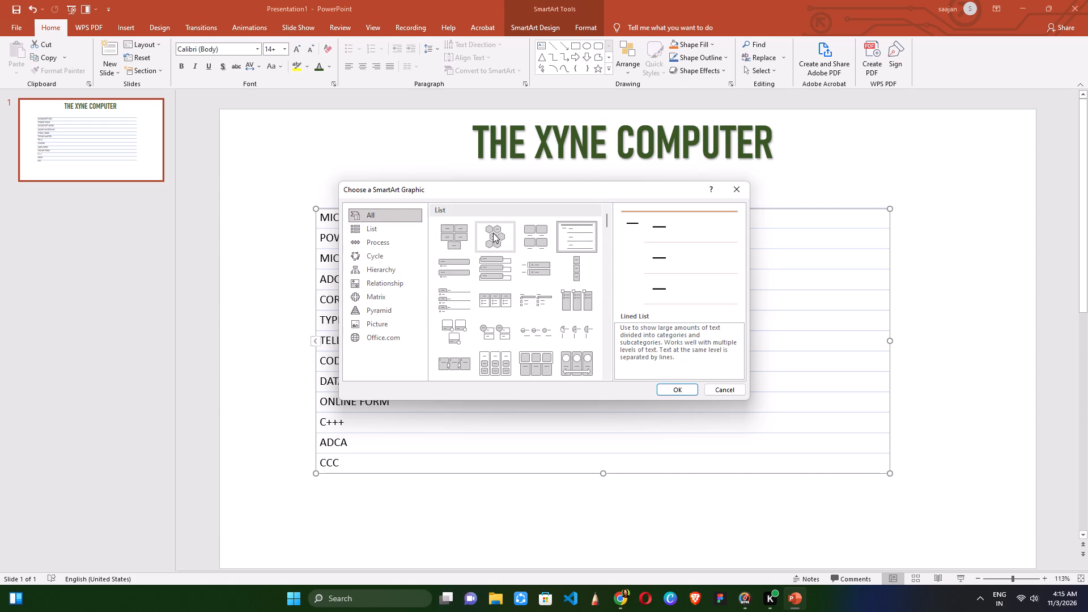
scroll(499, 240, down, 12)
scroll(509, 292, down, 11)
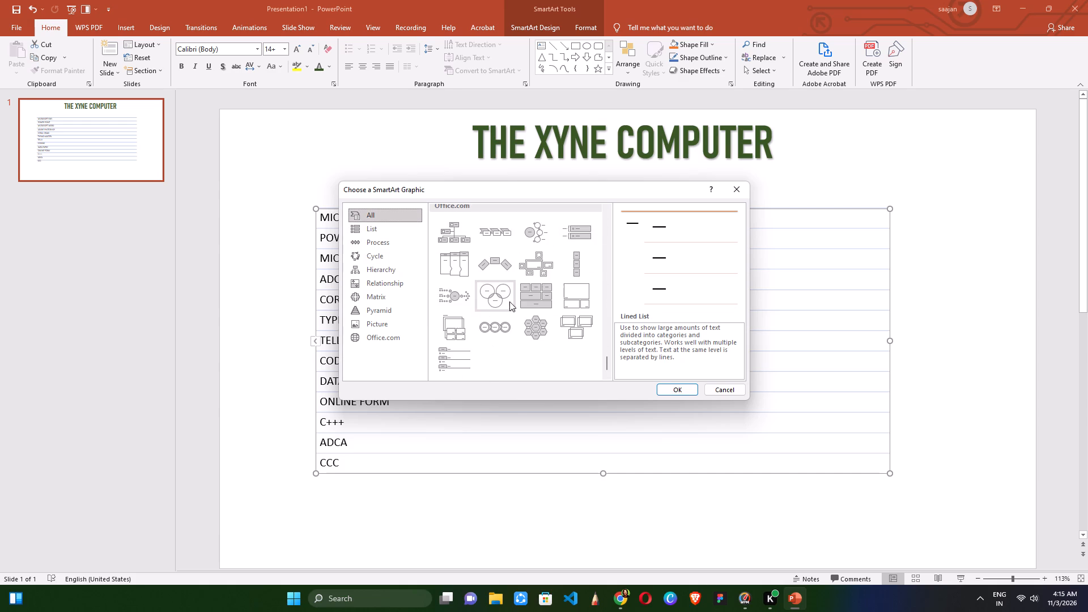
scroll(509, 301, down, 5)
click(737, 190)
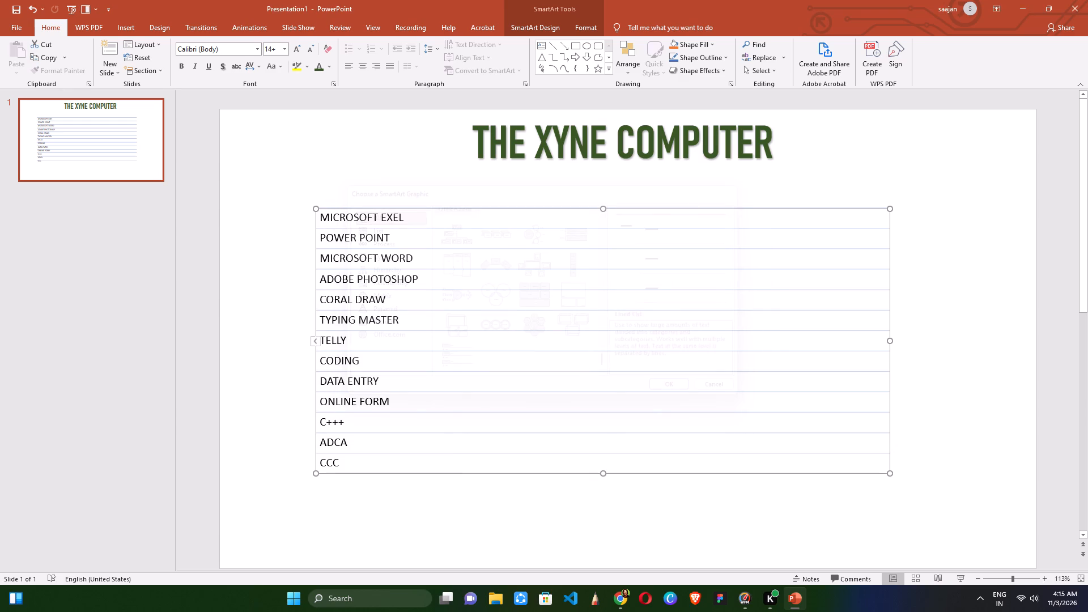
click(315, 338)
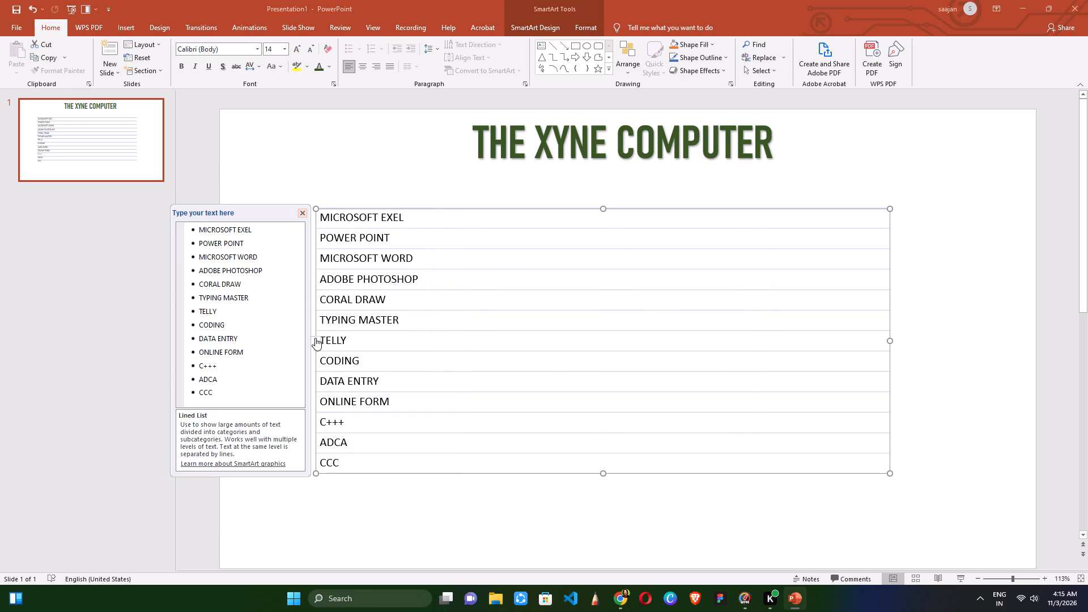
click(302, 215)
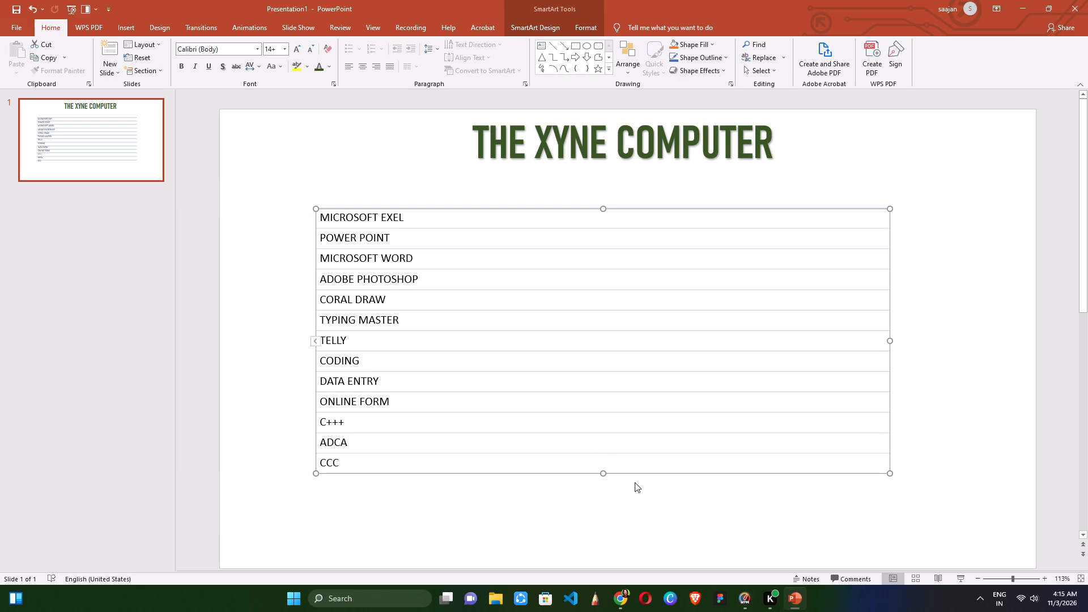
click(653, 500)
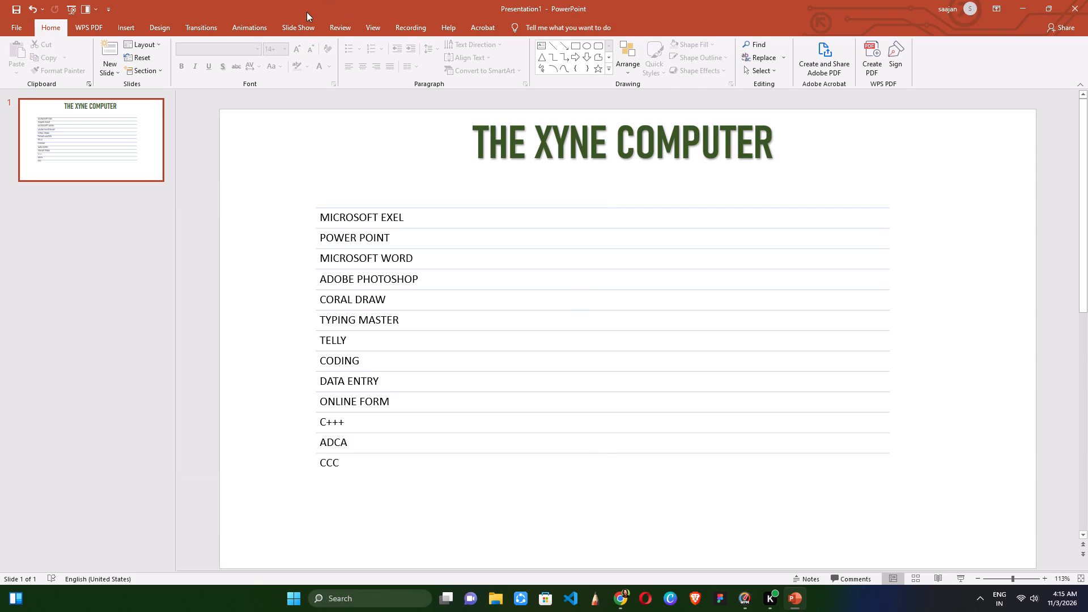
Insert a black shadowed WordArt text reading HERE IS AVALABLE CORSES on the slide.
click(125, 27)
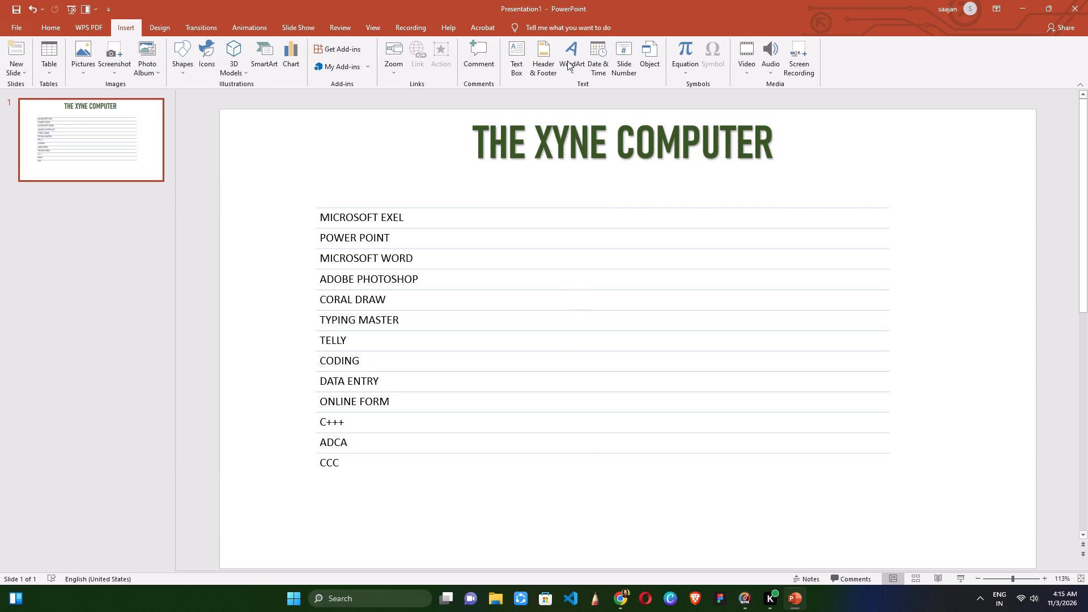
click(569, 61)
click(583, 90)
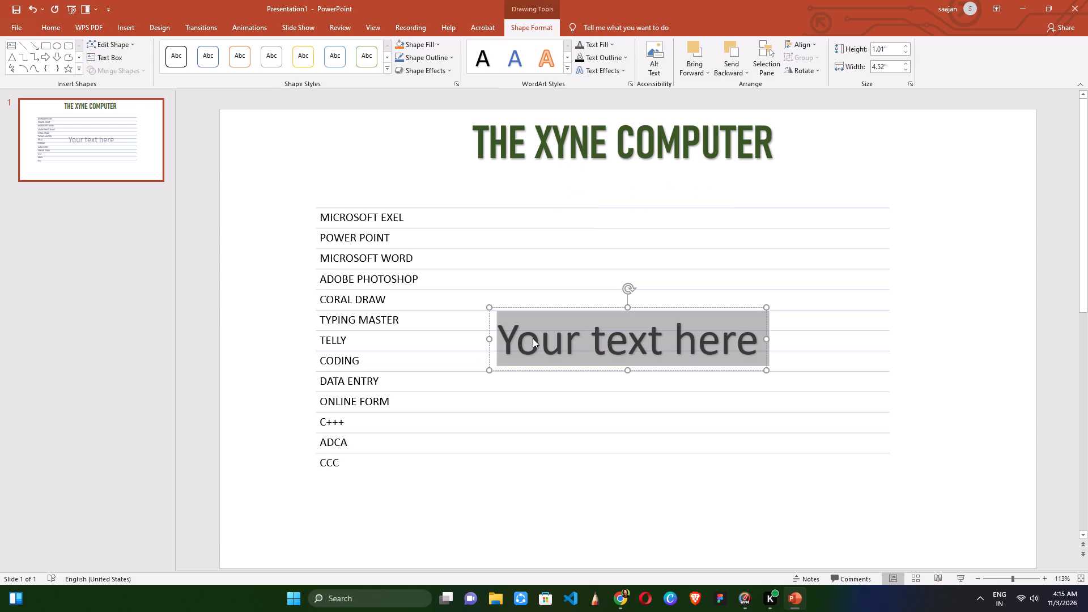
text(HERE O)
key(BackSpace)
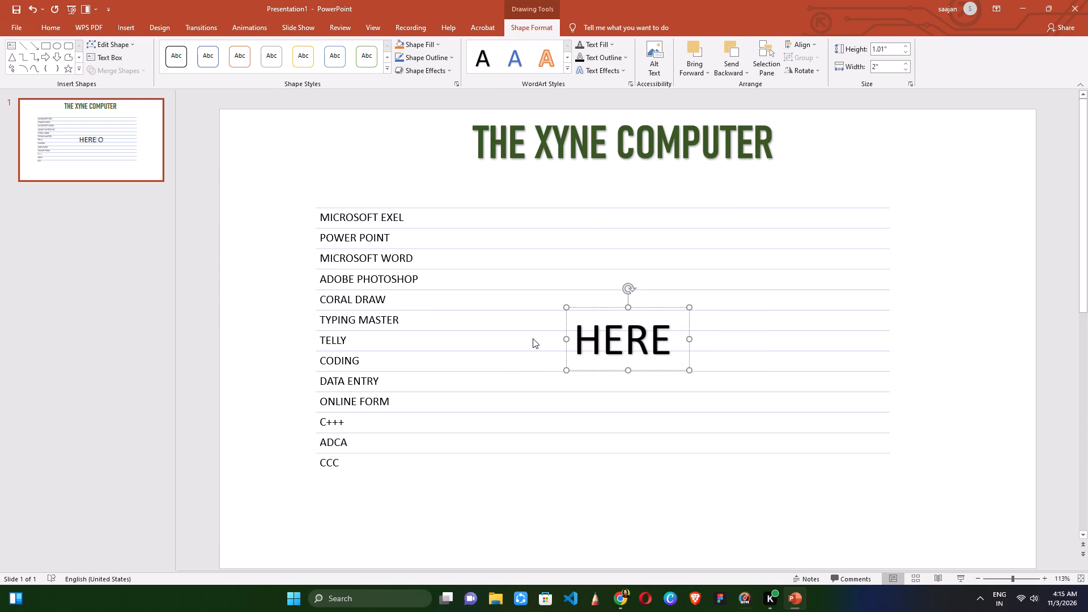
text(IS)
key(space)
text(AVA)
text(LABLR)
key(space)
key(BackSpace)
key(BackSpace)
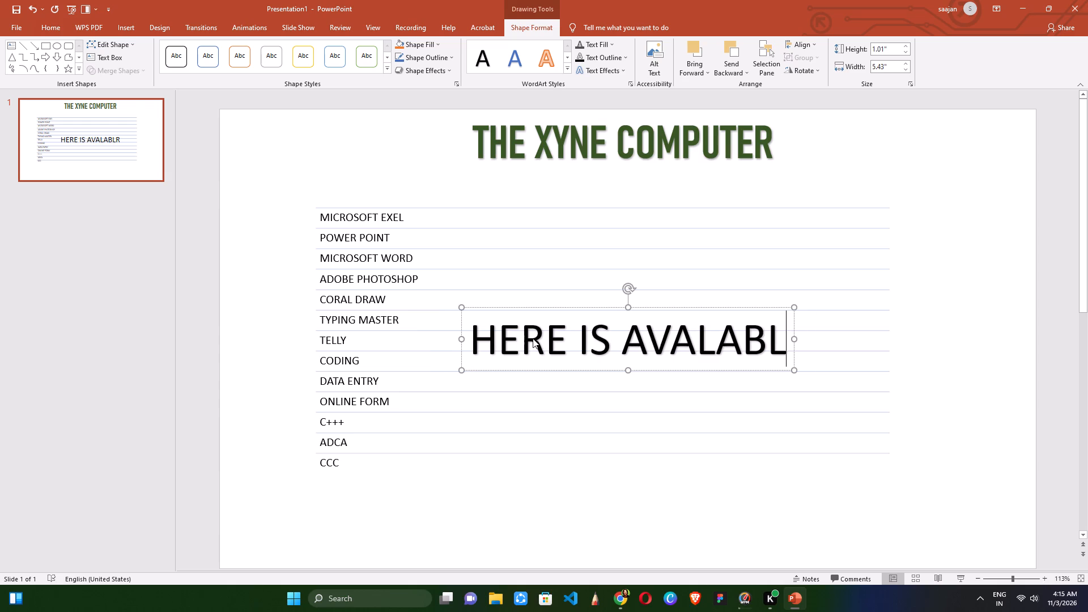
text(E)
key(space)
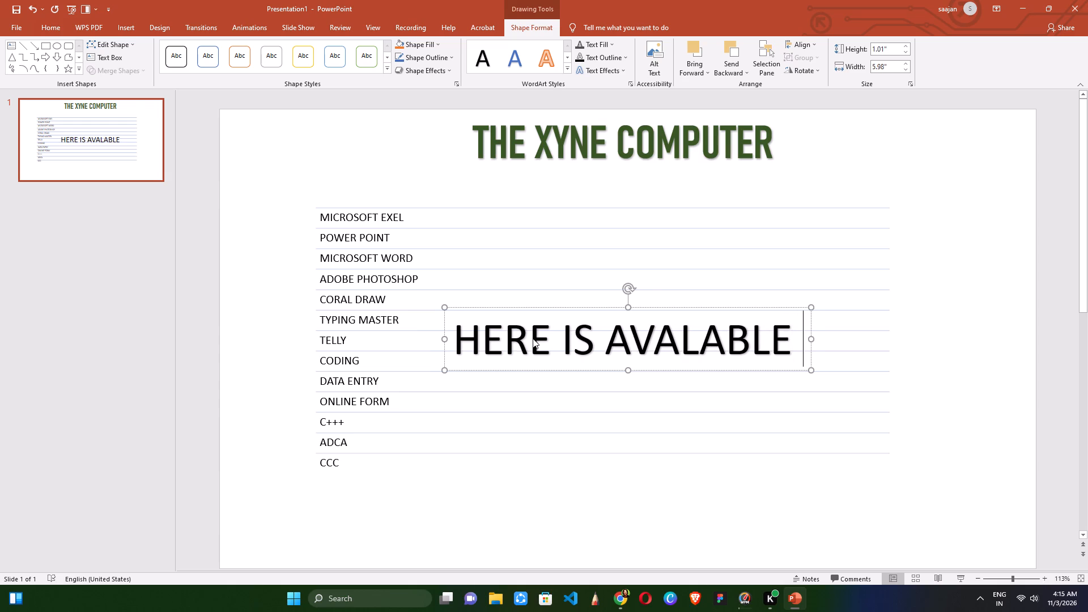
text(COR)
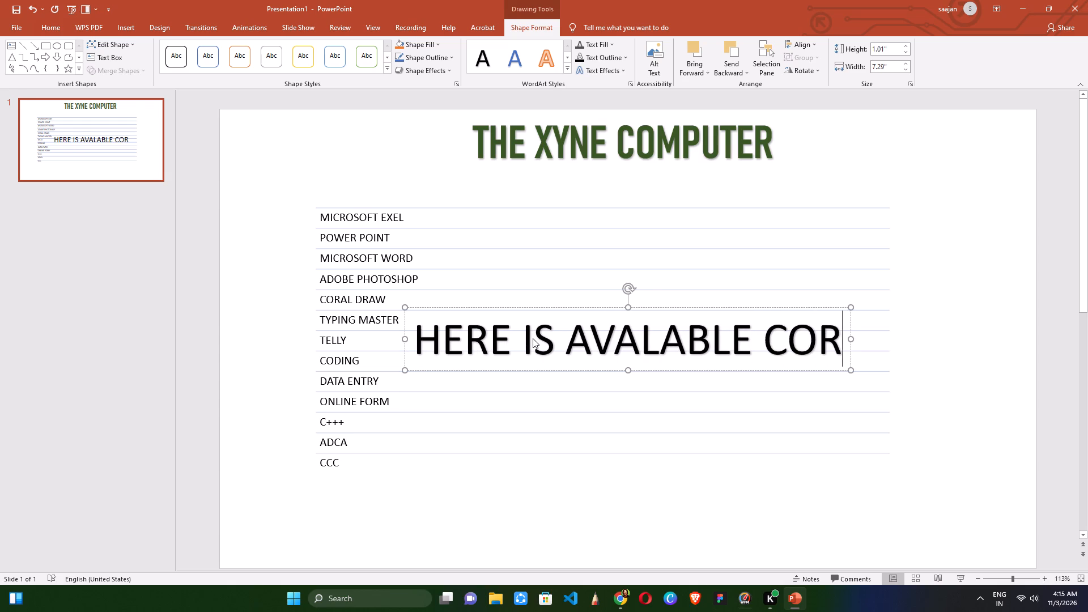
text(SE)
key(s)
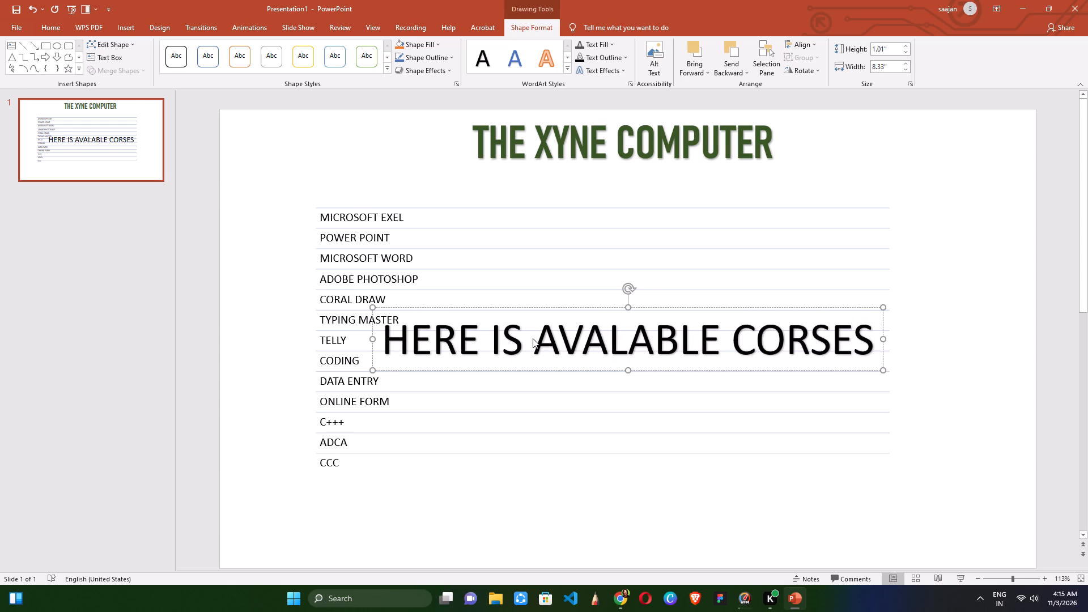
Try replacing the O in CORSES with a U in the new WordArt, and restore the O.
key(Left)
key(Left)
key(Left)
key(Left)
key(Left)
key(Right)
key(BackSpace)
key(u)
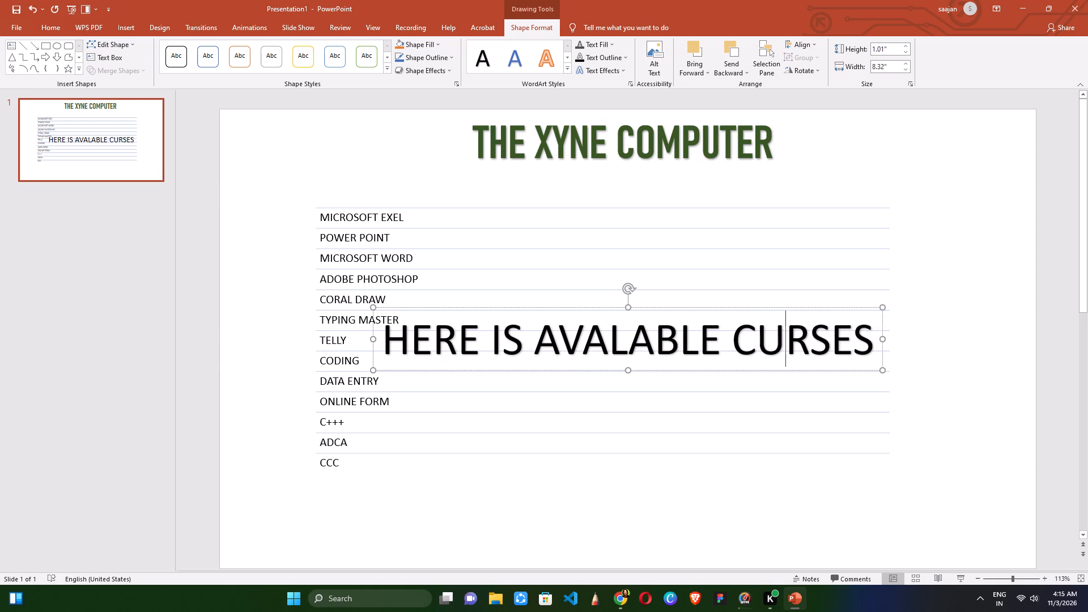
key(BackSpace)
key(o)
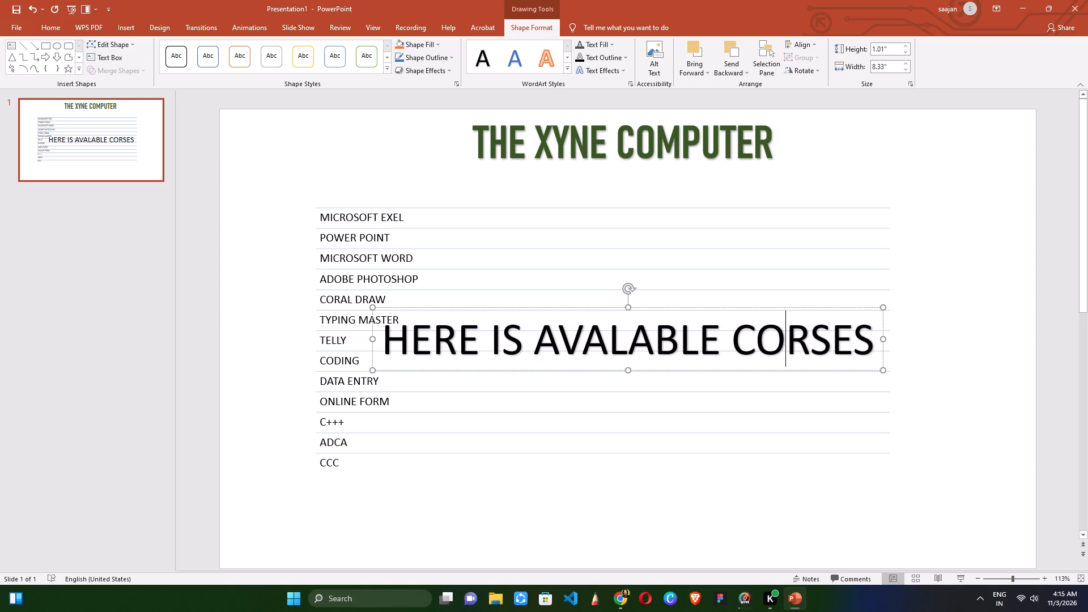
Set the font of the HERE IS AVALABLE CORSES text to Bahnschrift SemiBold Condensed.
drag(384, 335, 872, 348)
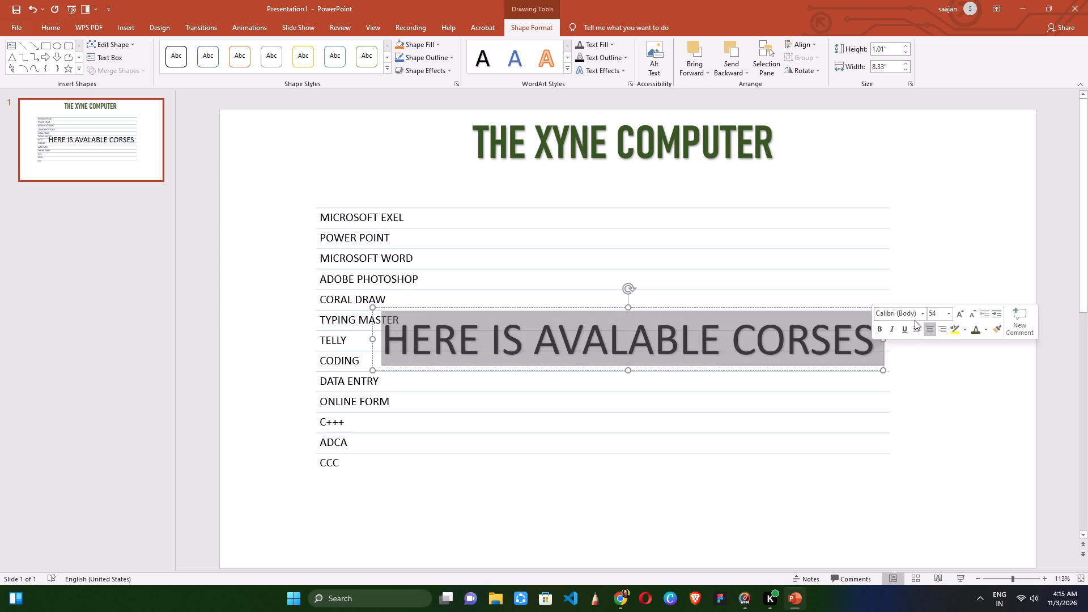
click(916, 318)
click(919, 316)
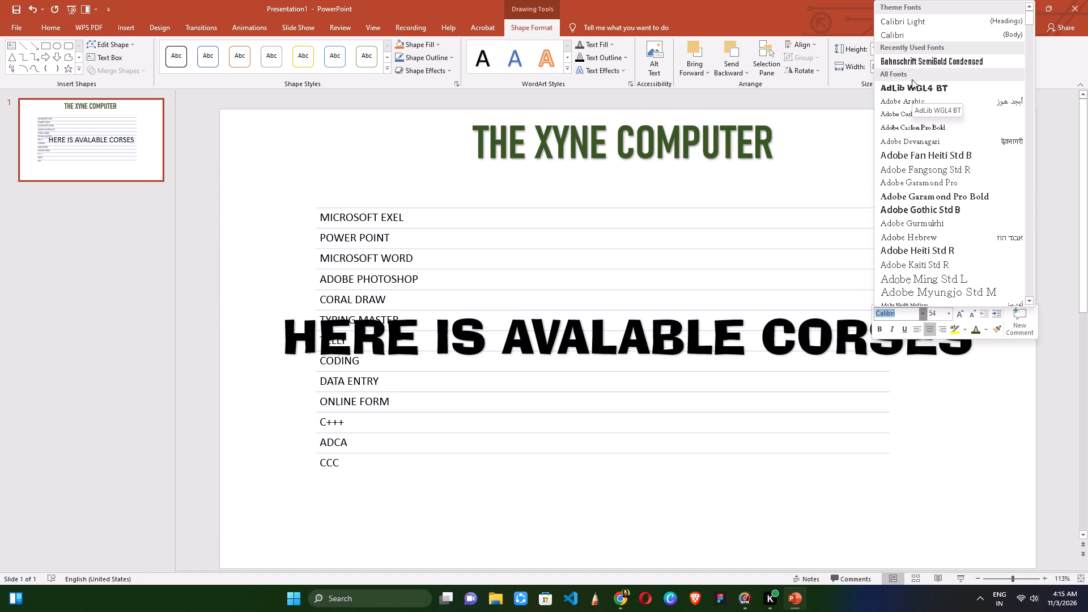
click(913, 65)
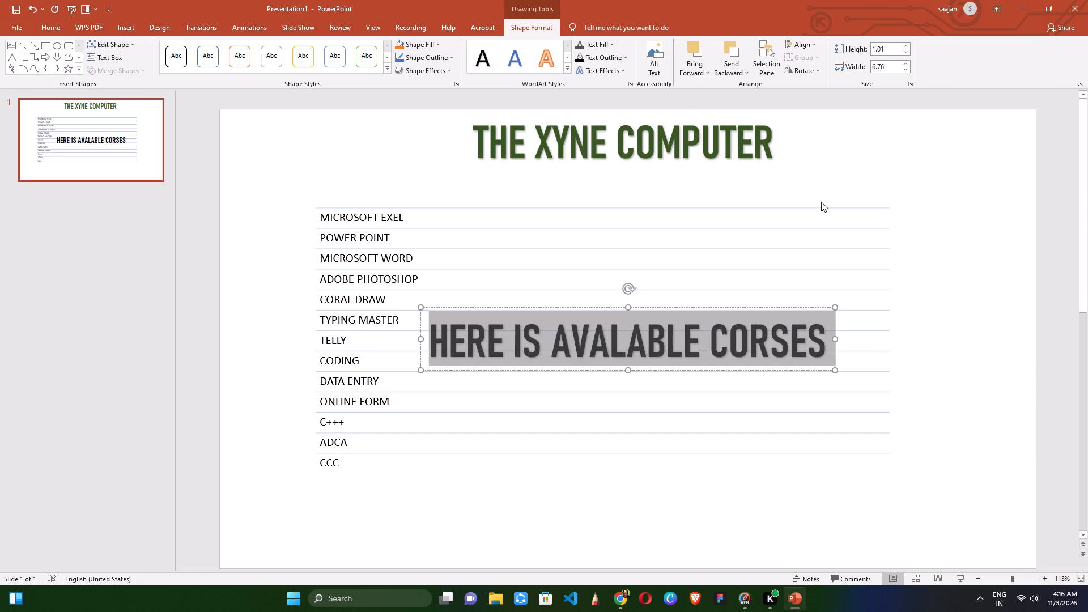
Move the HERE IS AVALABLE CORSES WordArt below the SmartArt list, roughly centred under the title.
click(648, 373)
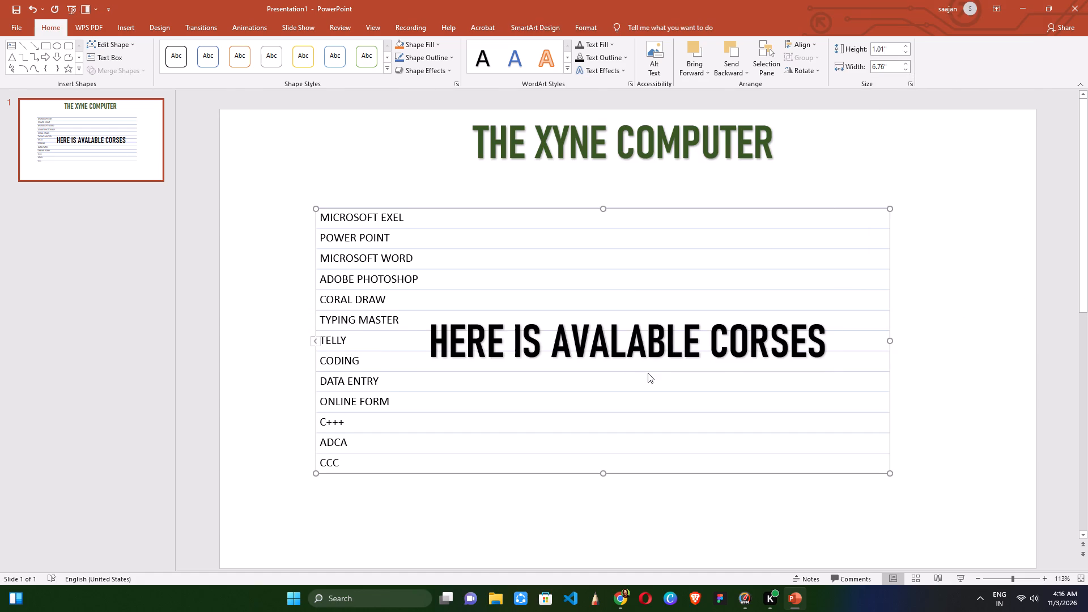
click(650, 347)
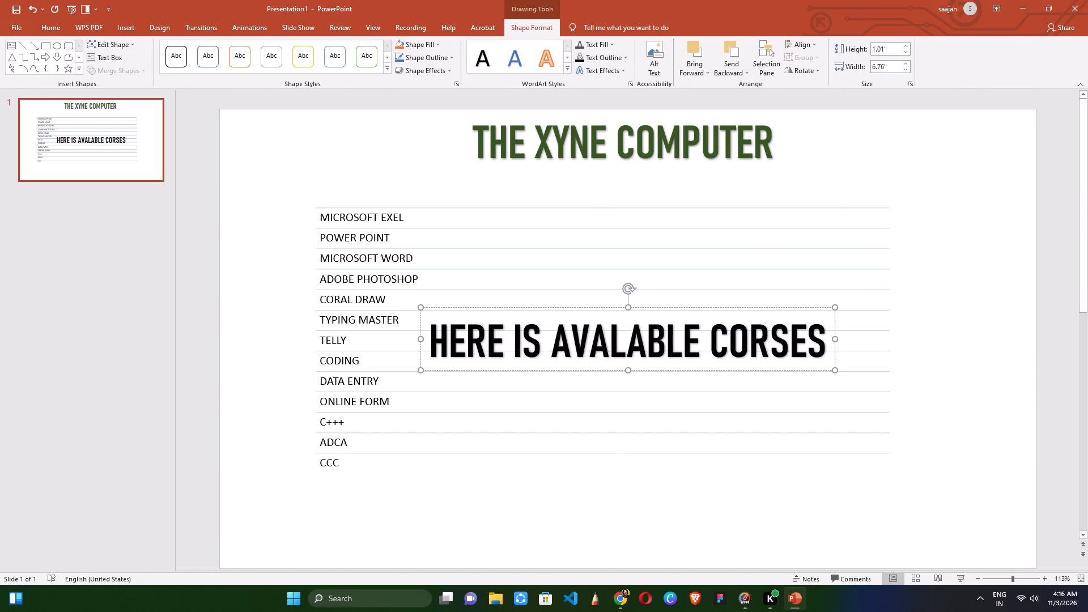
drag(637, 369, 627, 545)
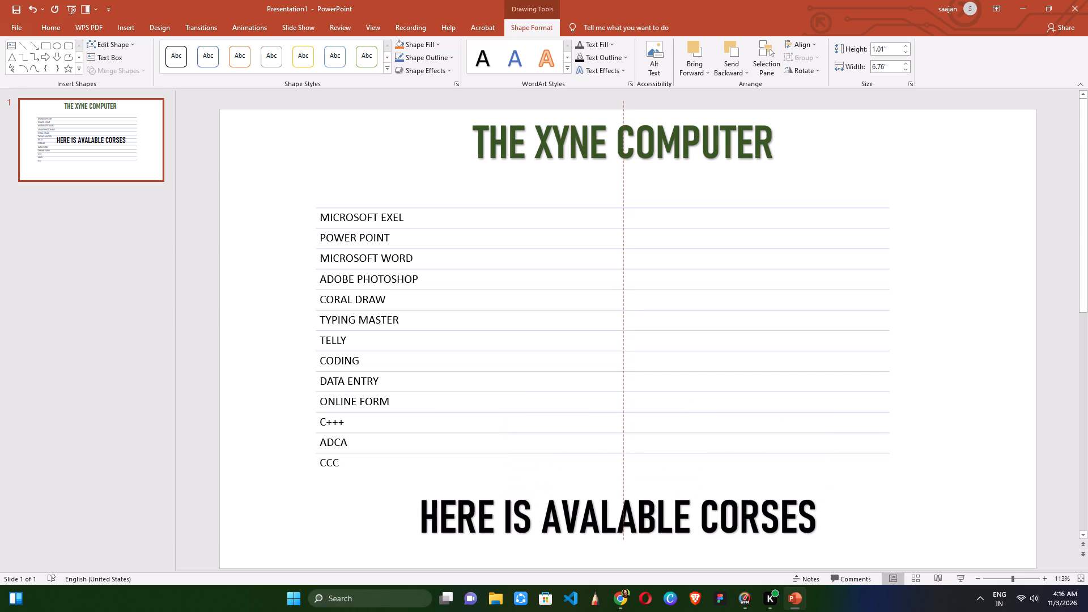
drag(627, 545, 626, 546)
Change the font colour of the HERE IS AVALABLE CORSES text to the gold theme colour.
drag(422, 521, 787, 513)
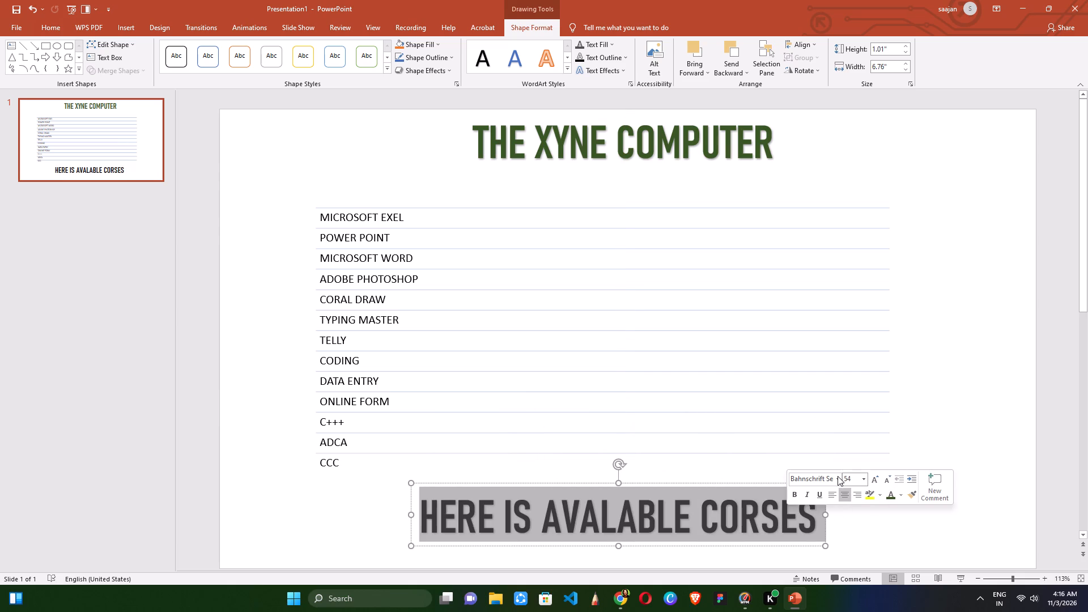
click(898, 497)
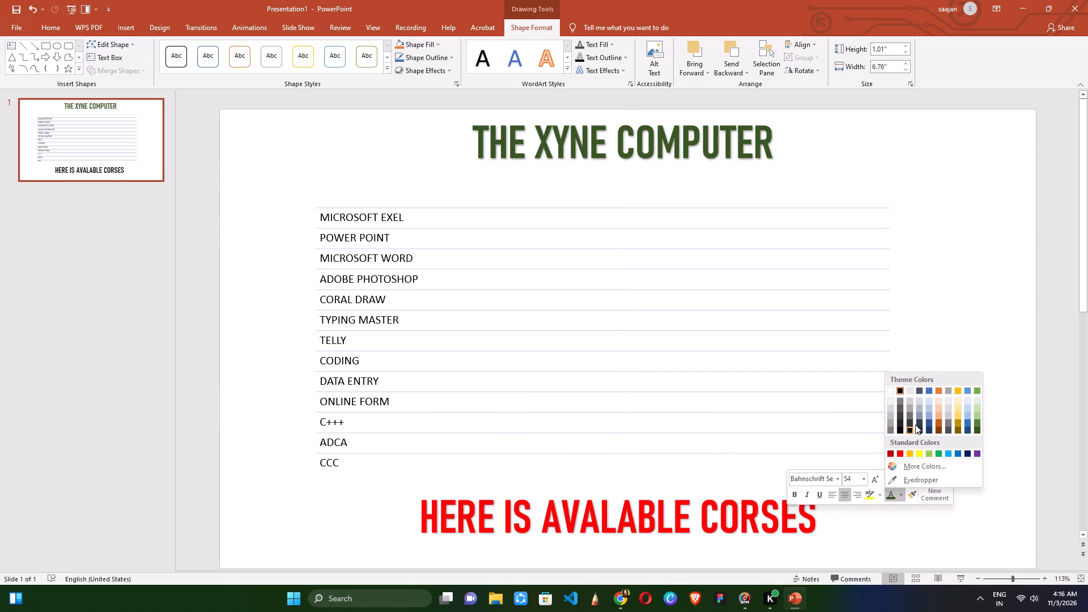
click(958, 395)
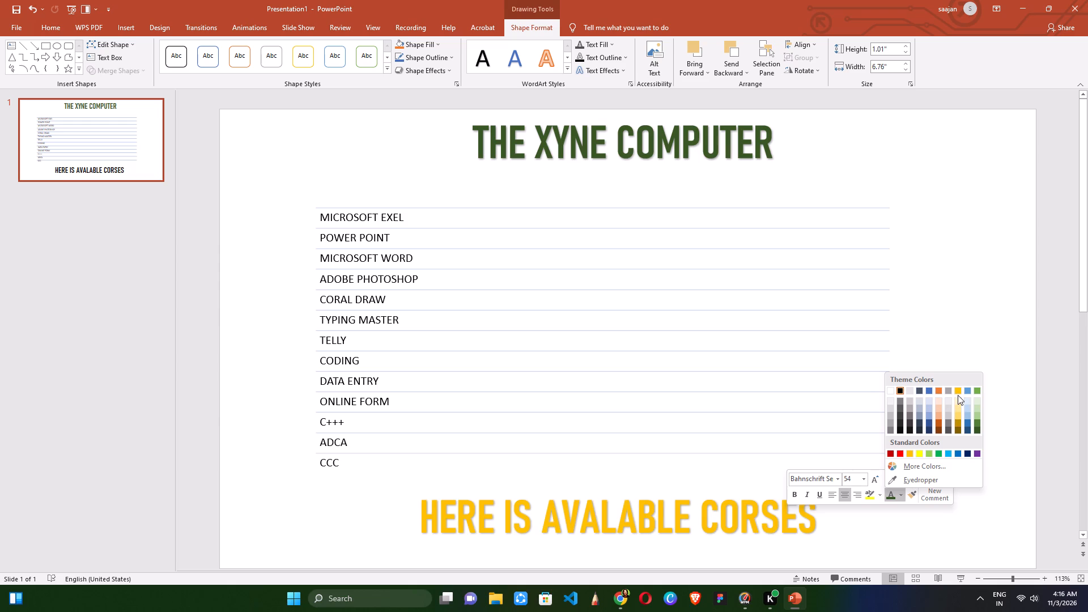
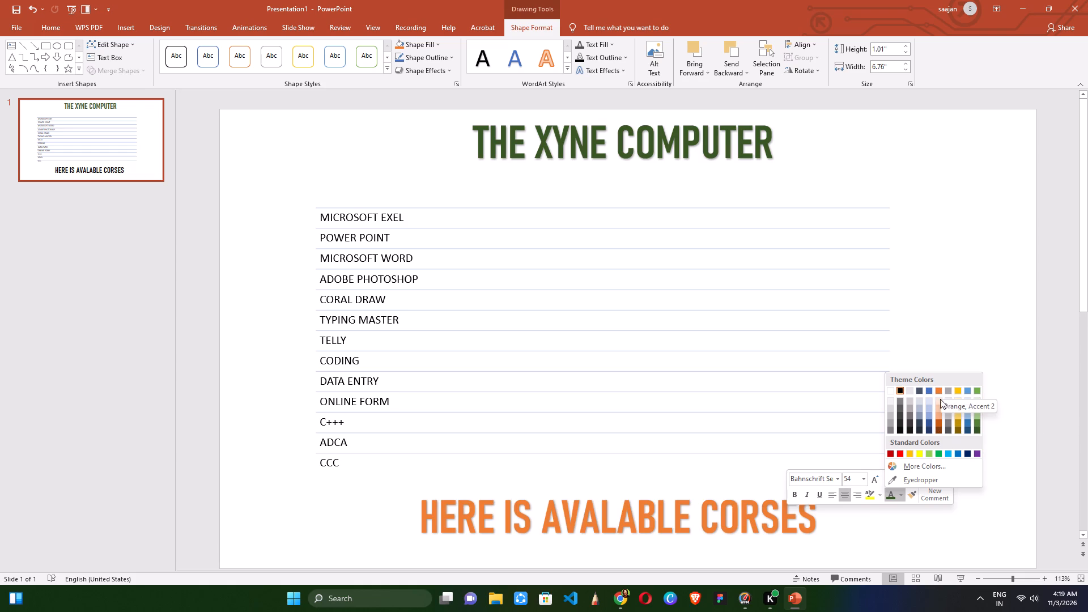
Change the font colour of the HERE IS AVALABLE CORSES text to a muted purple from the Standard palette of more colours.
click(921, 465)
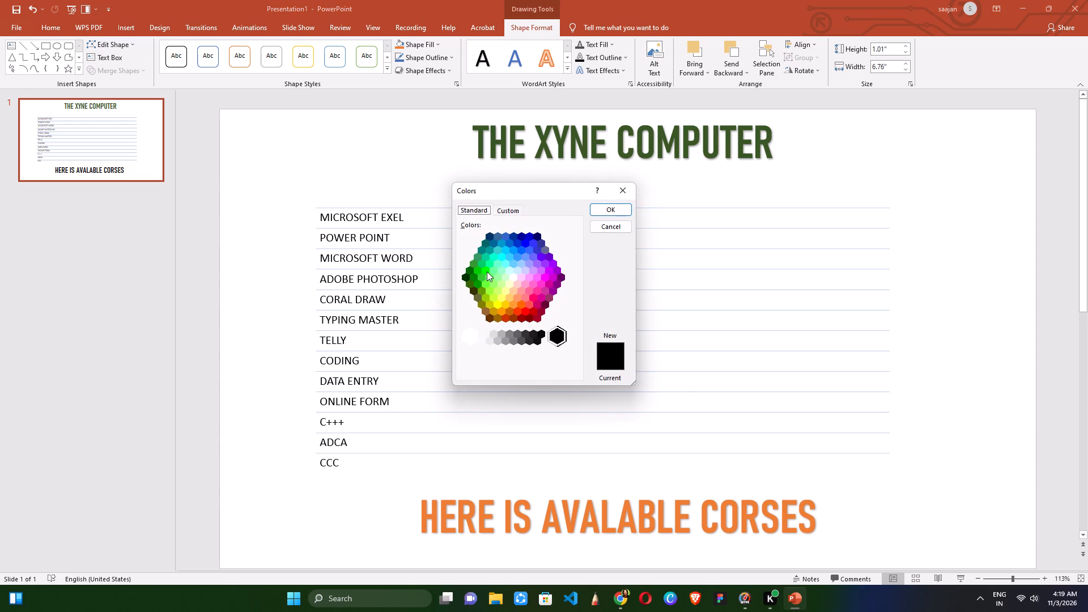
drag(488, 272, 521, 275)
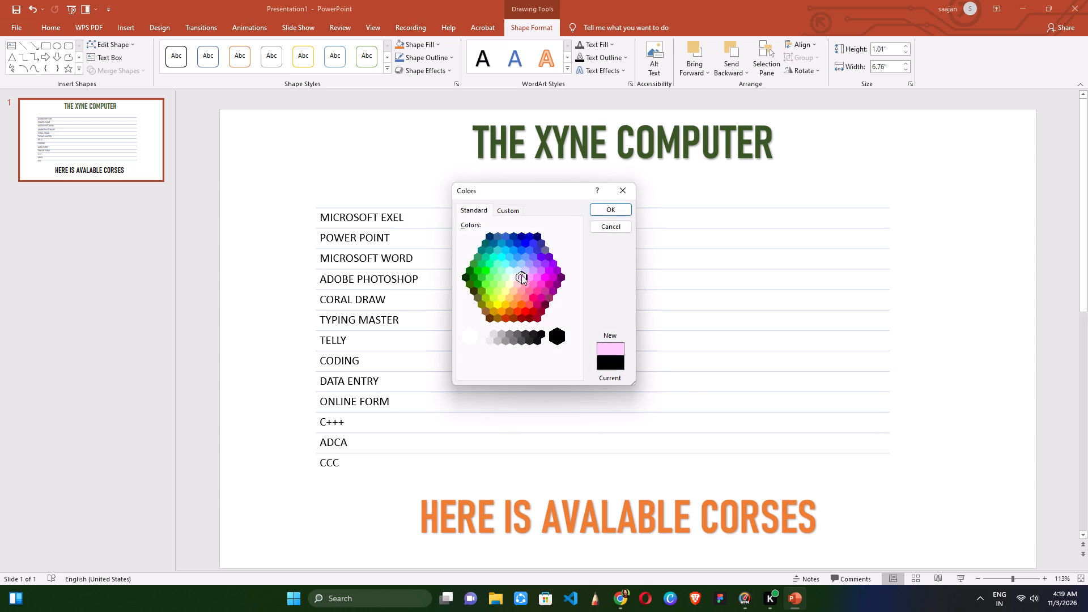
drag(521, 275, 539, 244)
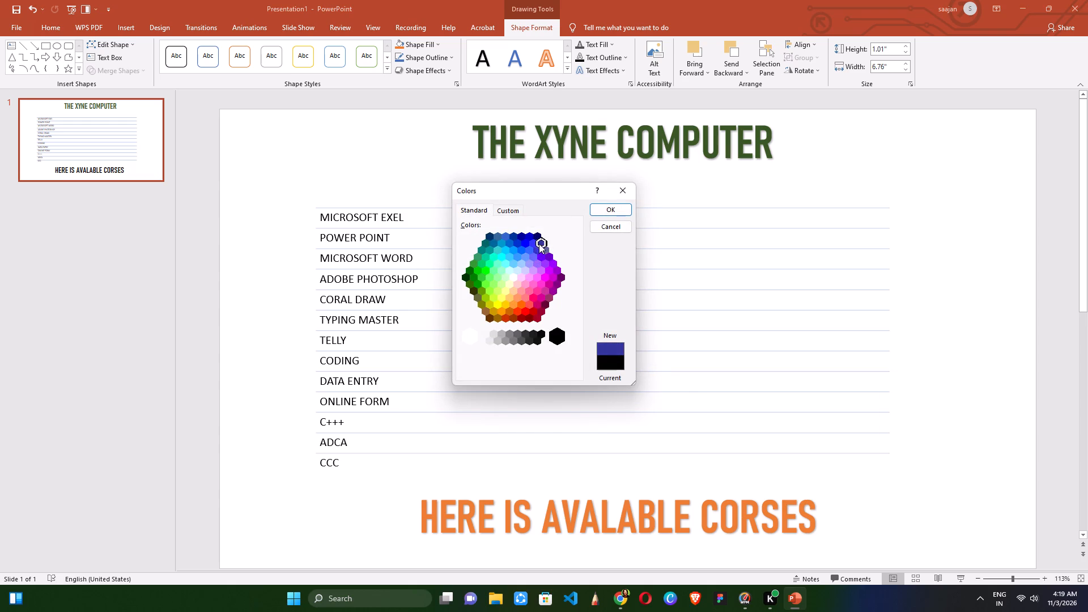
drag(539, 244, 544, 249)
click(618, 209)
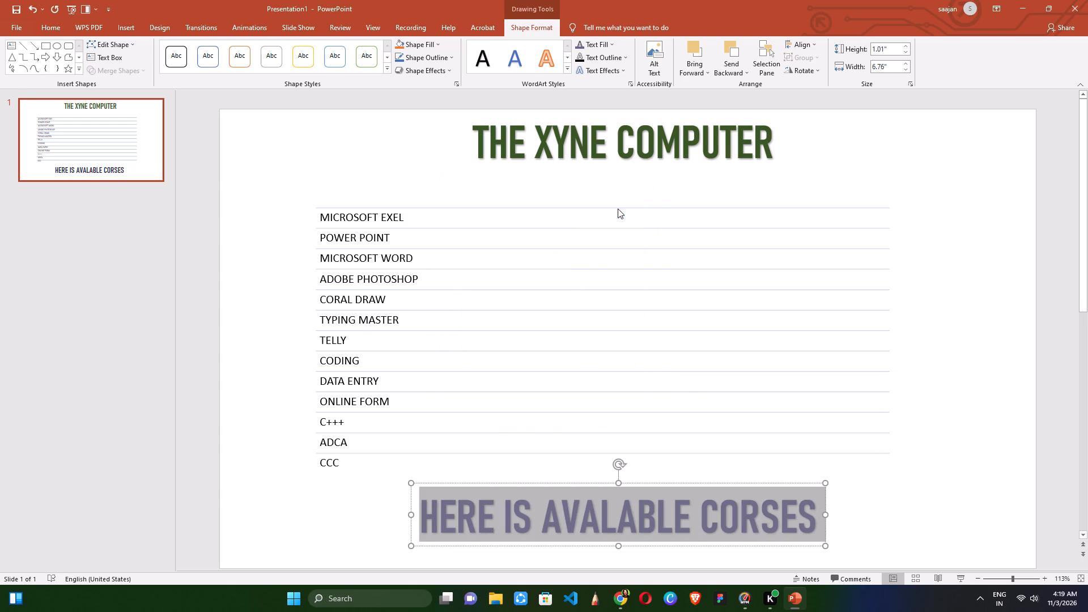
click(938, 477)
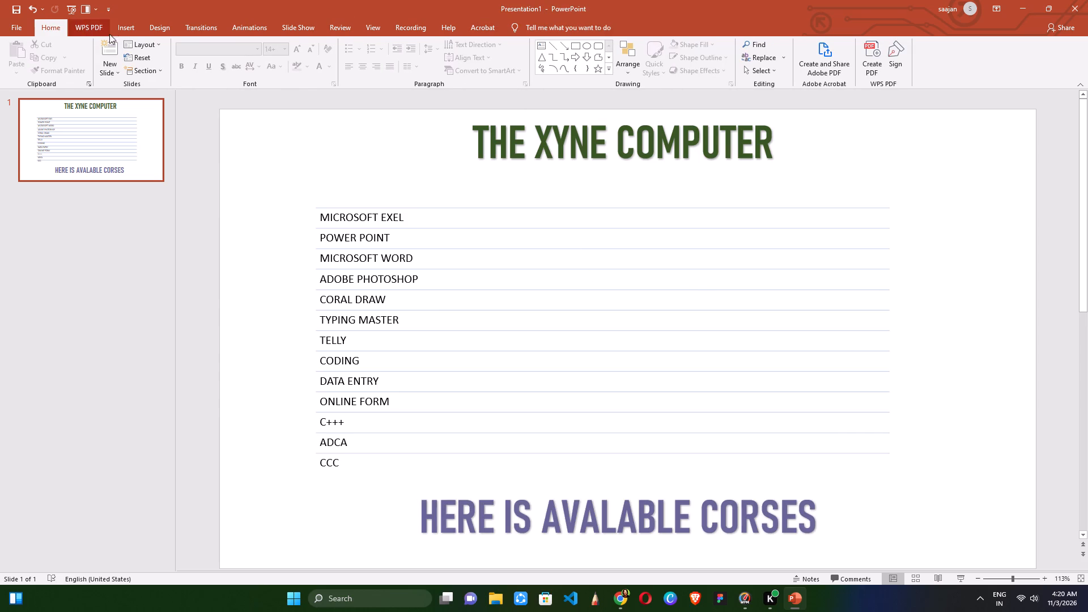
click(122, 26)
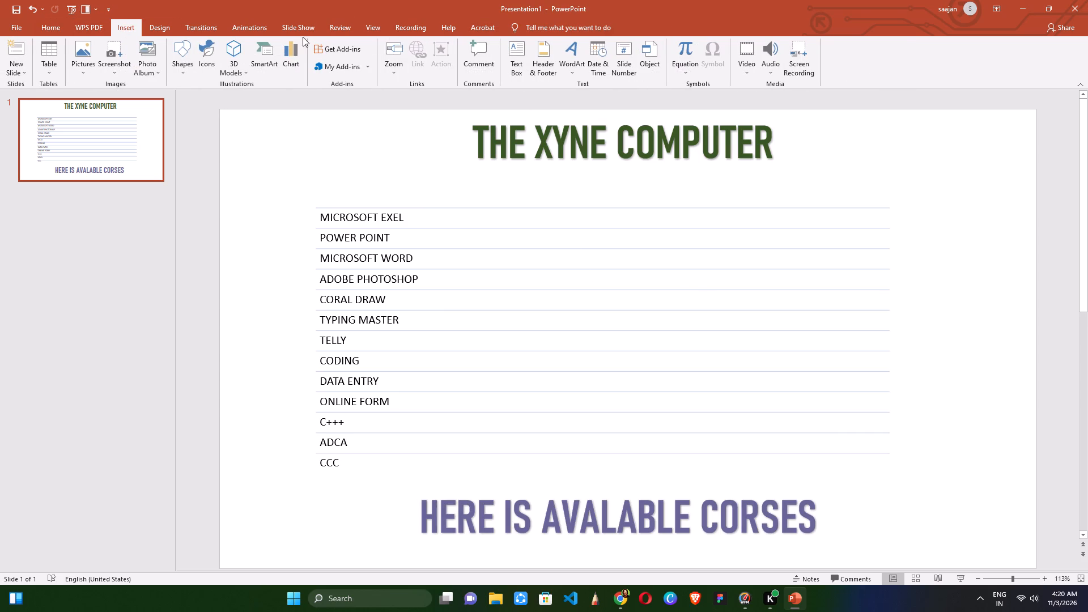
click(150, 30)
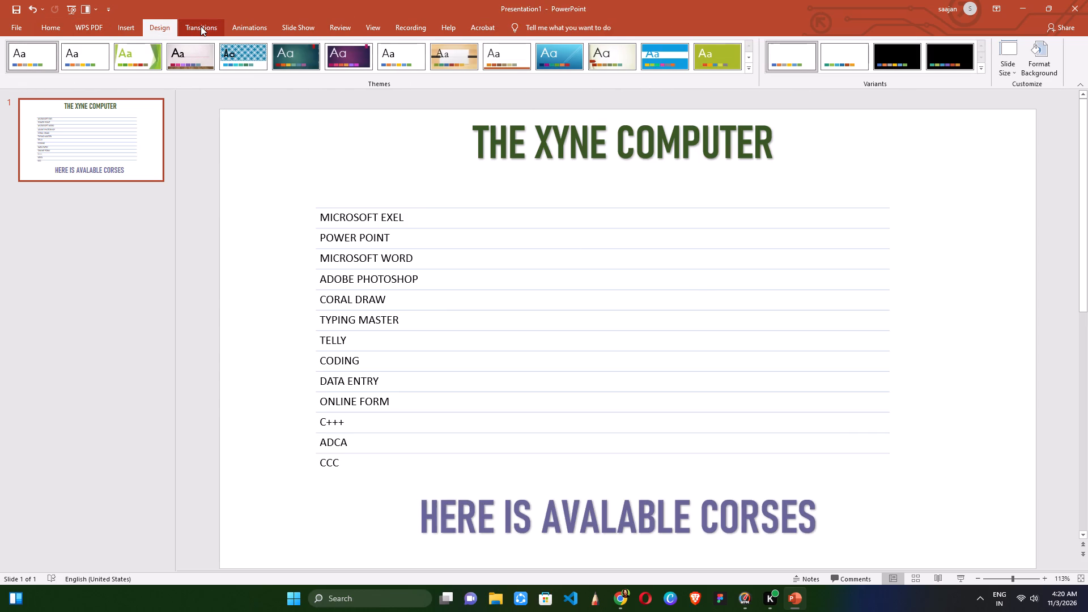
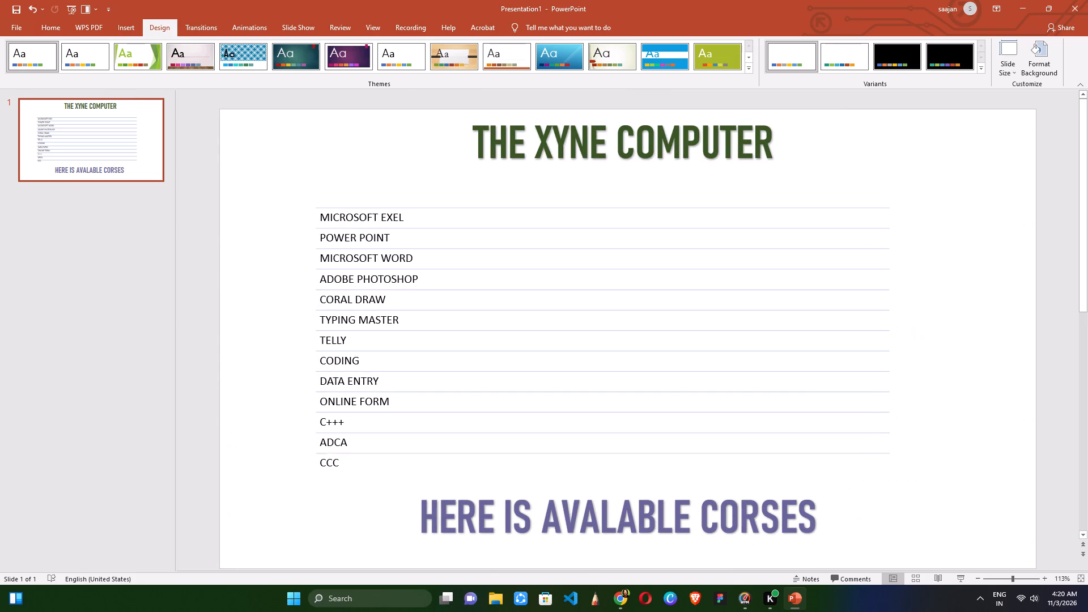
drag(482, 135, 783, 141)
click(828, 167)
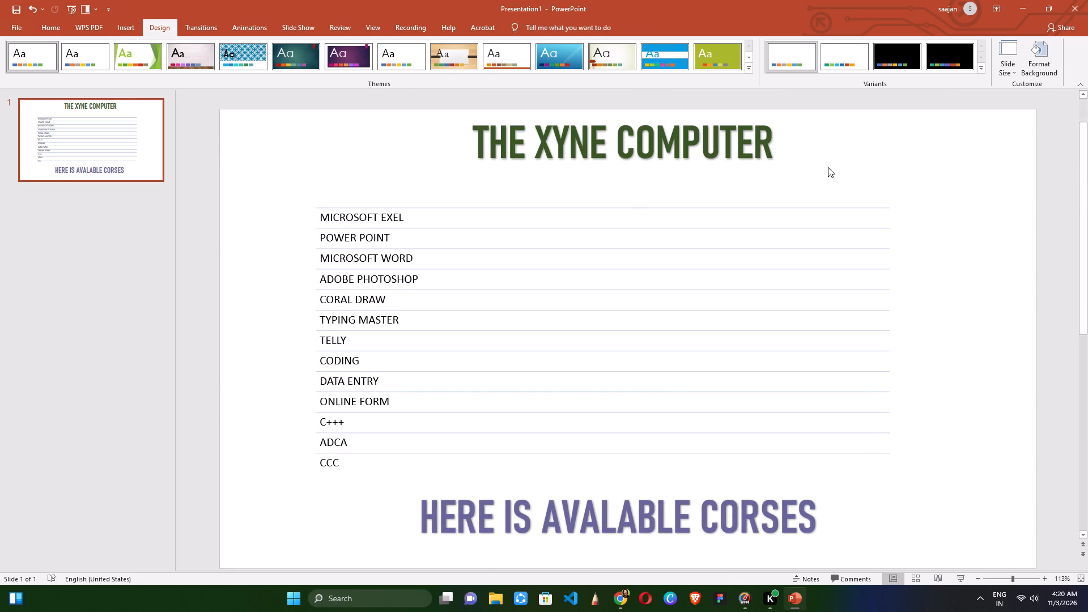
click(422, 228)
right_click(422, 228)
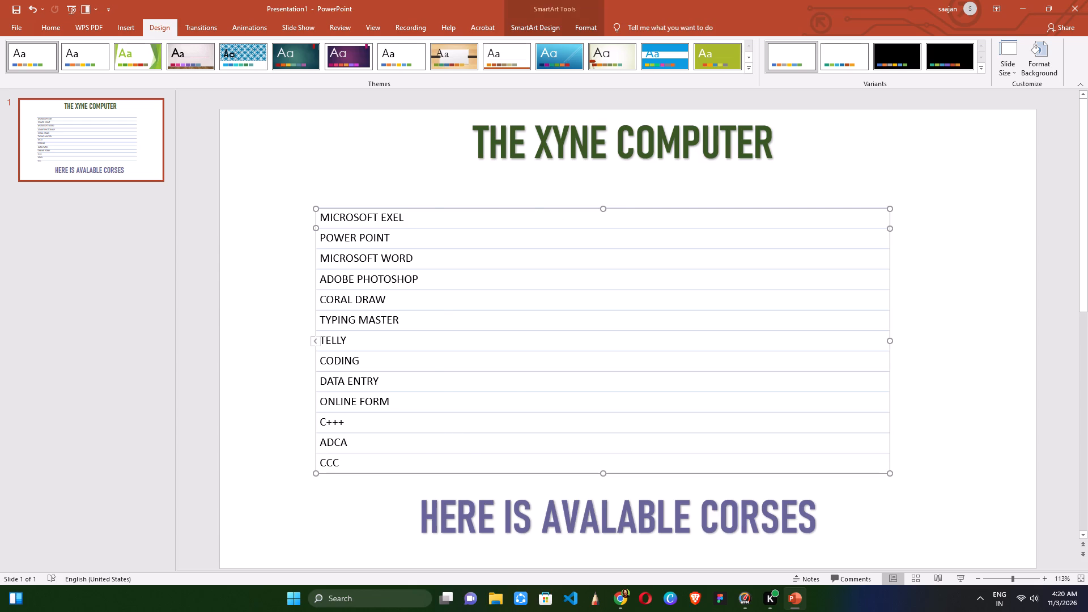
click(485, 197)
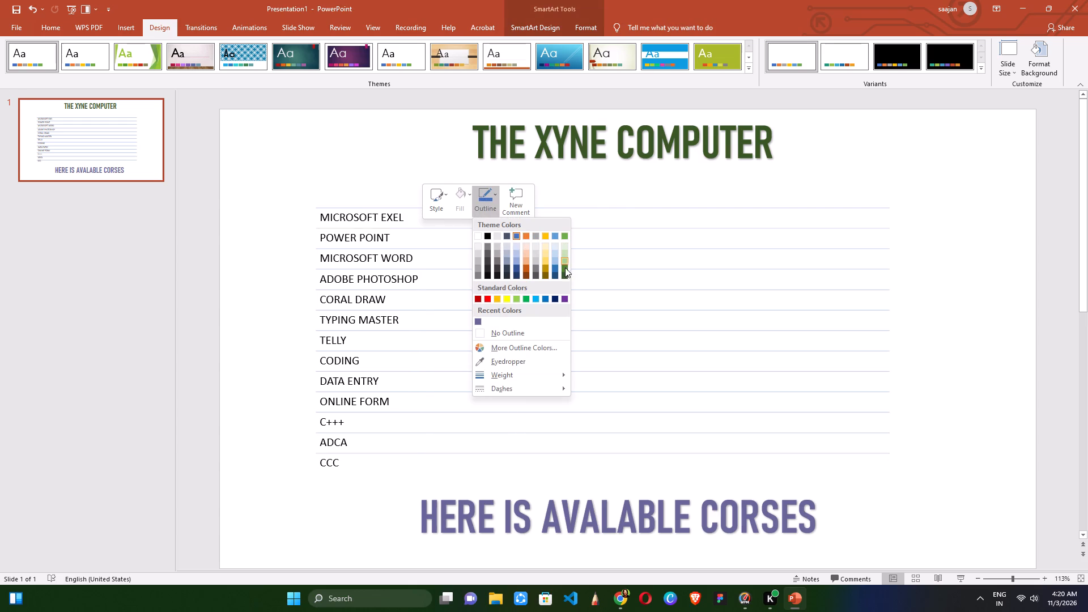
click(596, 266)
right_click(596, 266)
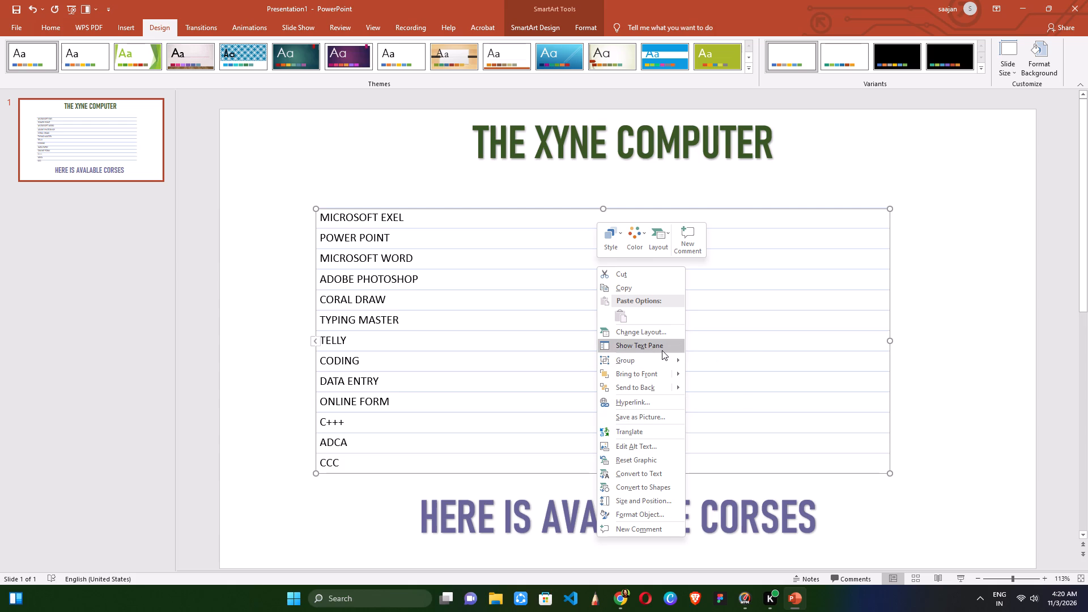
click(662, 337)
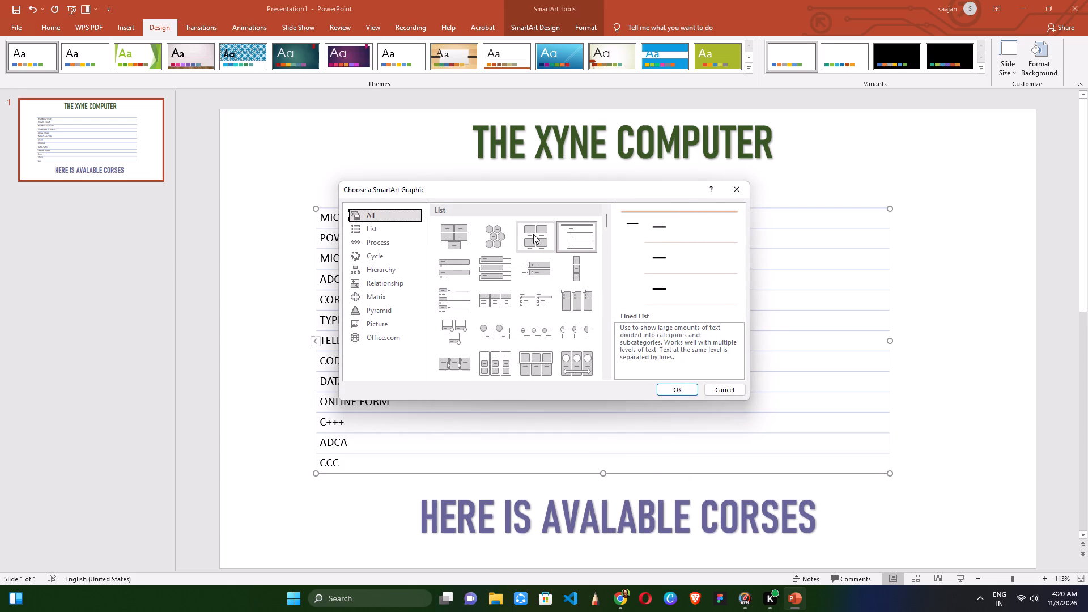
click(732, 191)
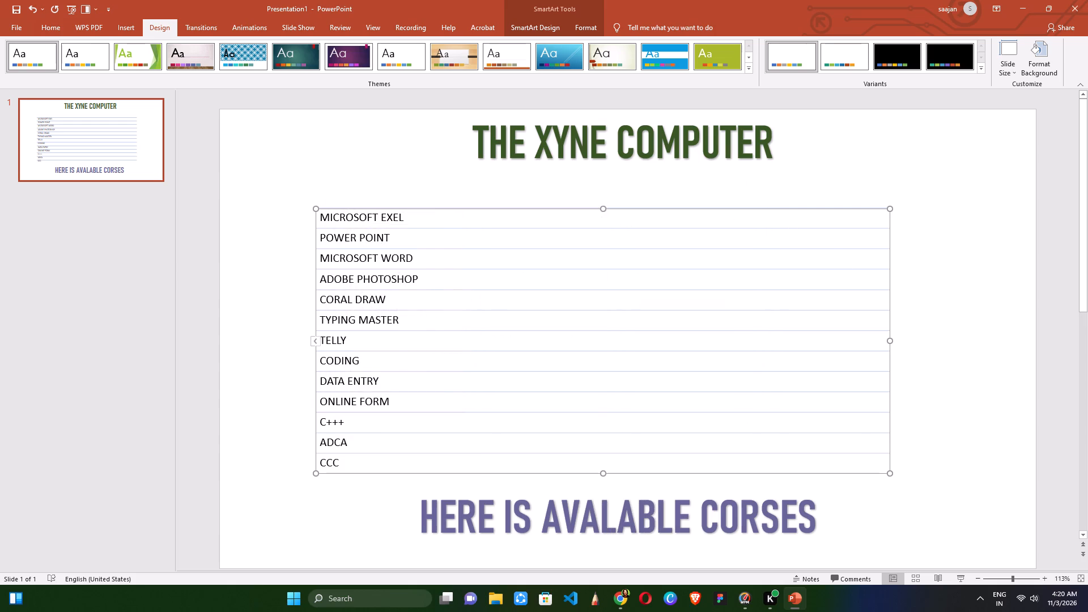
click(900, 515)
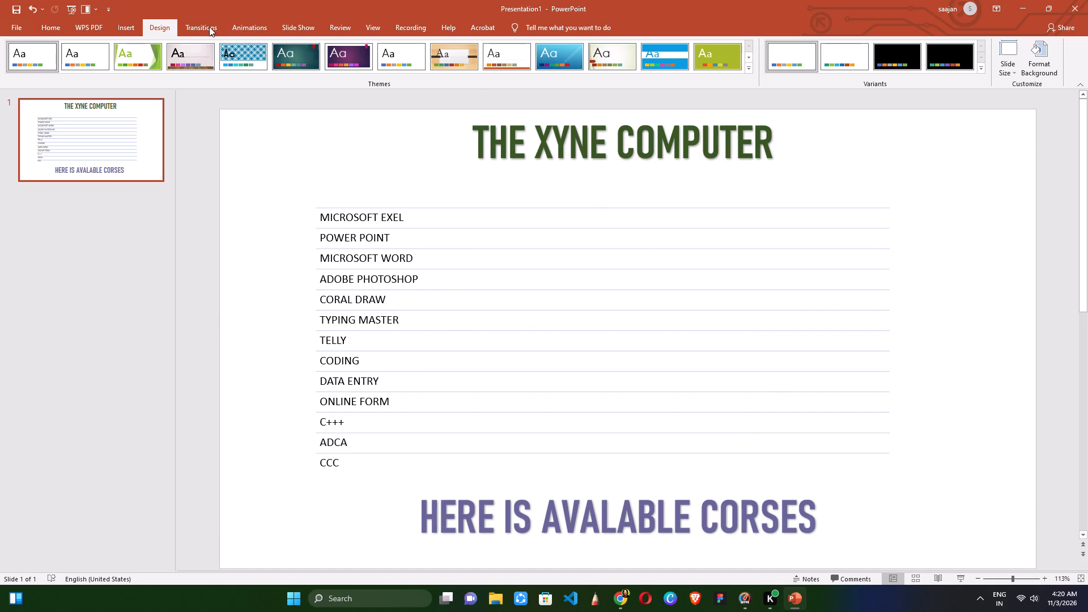
Insert a WordArt in the first, plain black style and enter the text CONTECT.
click(123, 30)
click(573, 55)
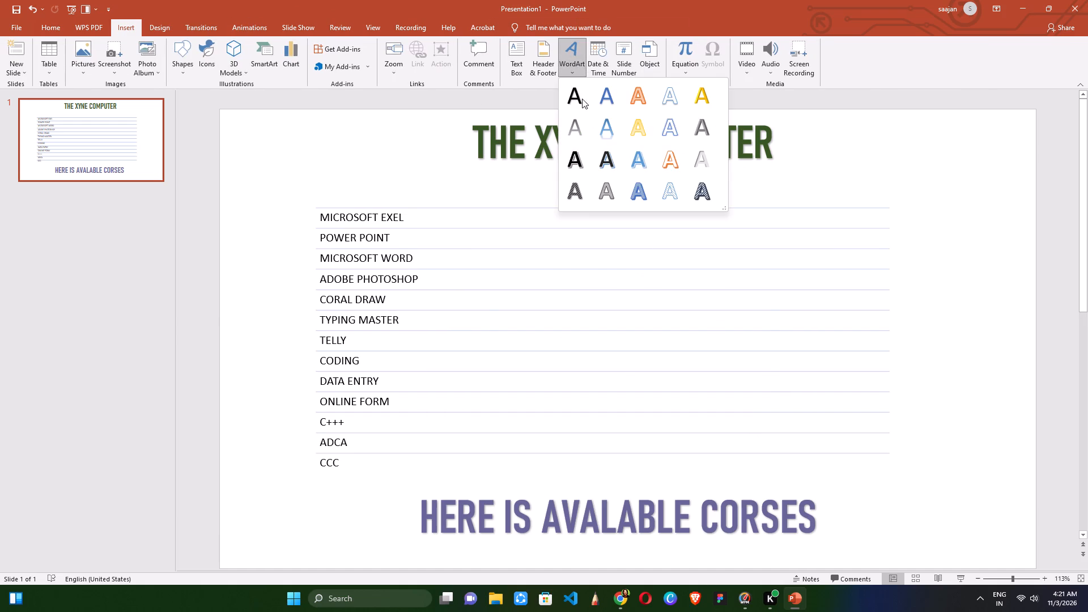
click(581, 100)
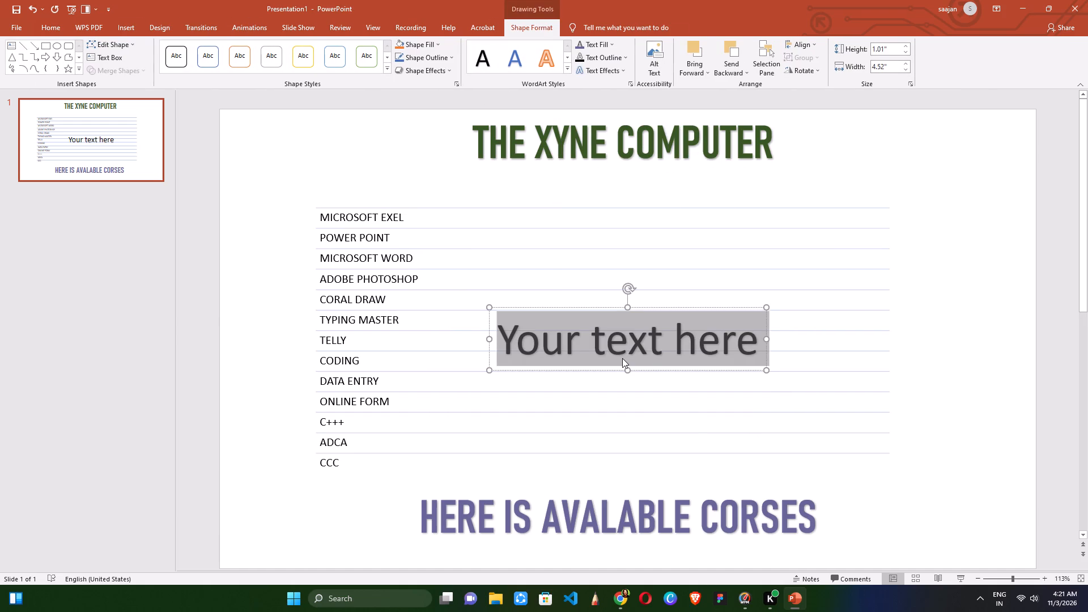
text(CONTE)
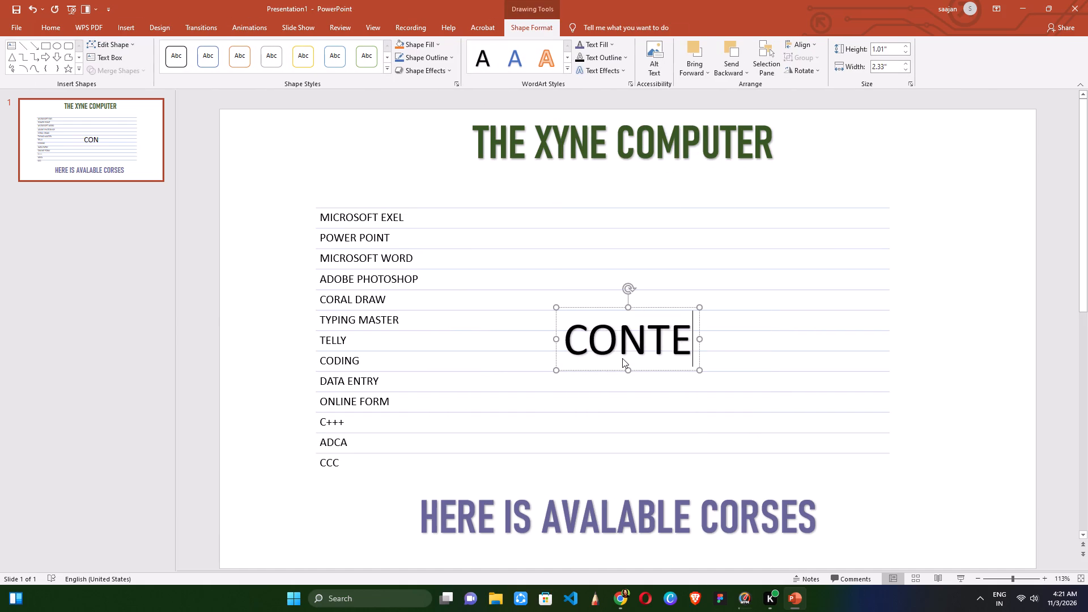
text(CT)
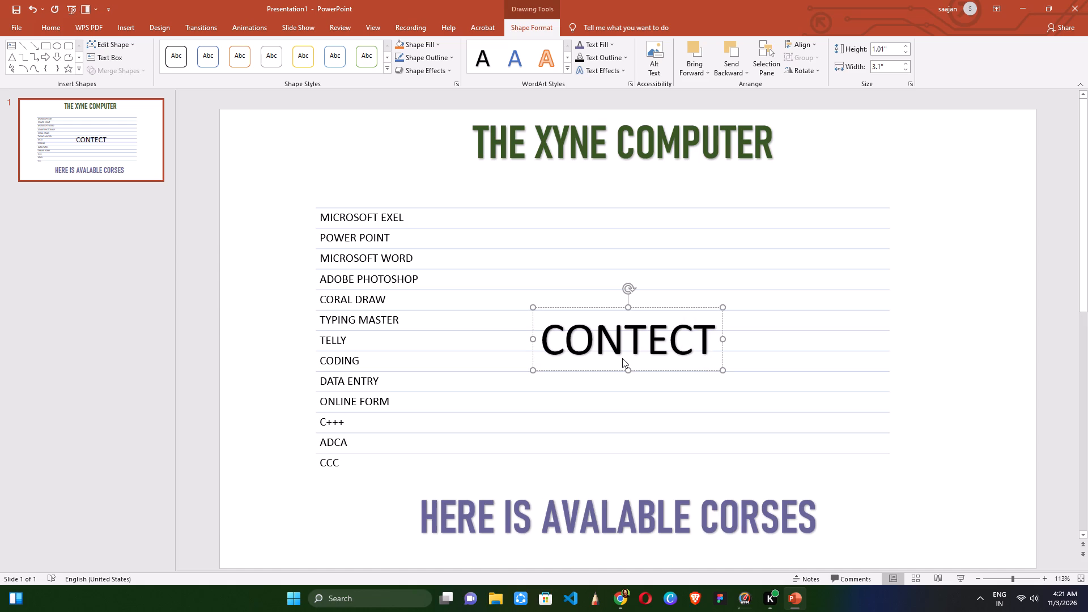
Move the CONTECT WordArt to the slide's lower right area, just beside the HERE IS AVALABLE CORSES caption.
drag(631, 366, 713, 441)
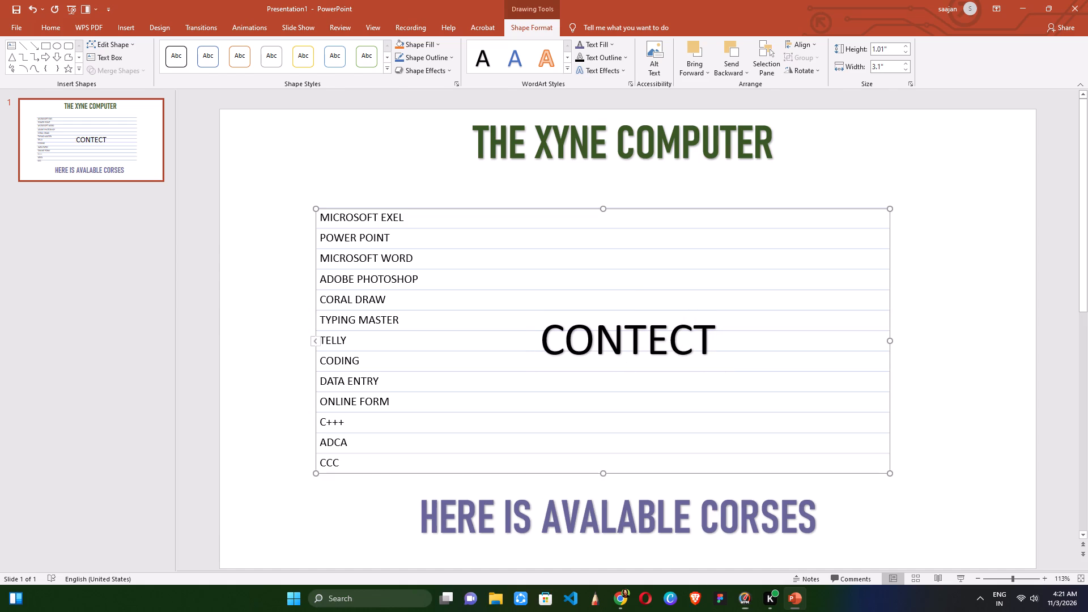
drag(713, 441, 748, 451)
click(692, 351)
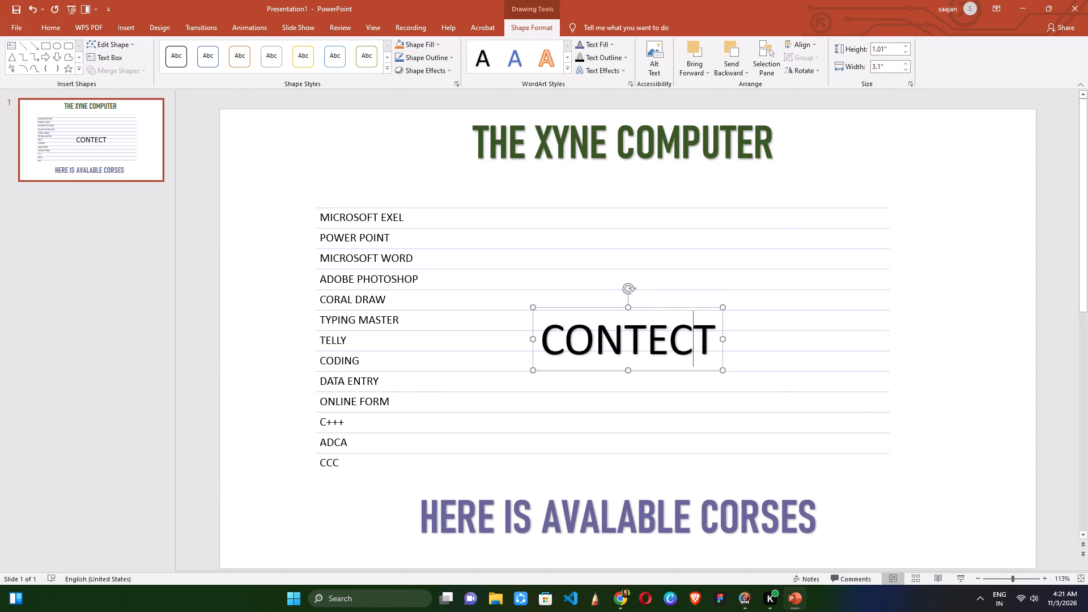
drag(651, 371, 933, 548)
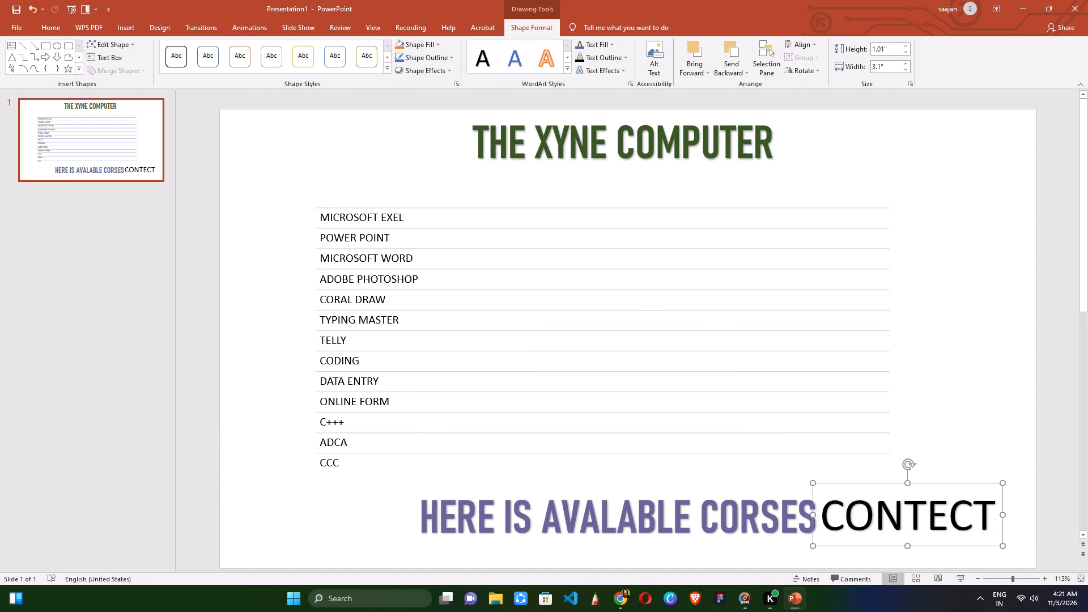
Set the font size of the CONTECT text to 16.
drag(823, 514, 1087, 498)
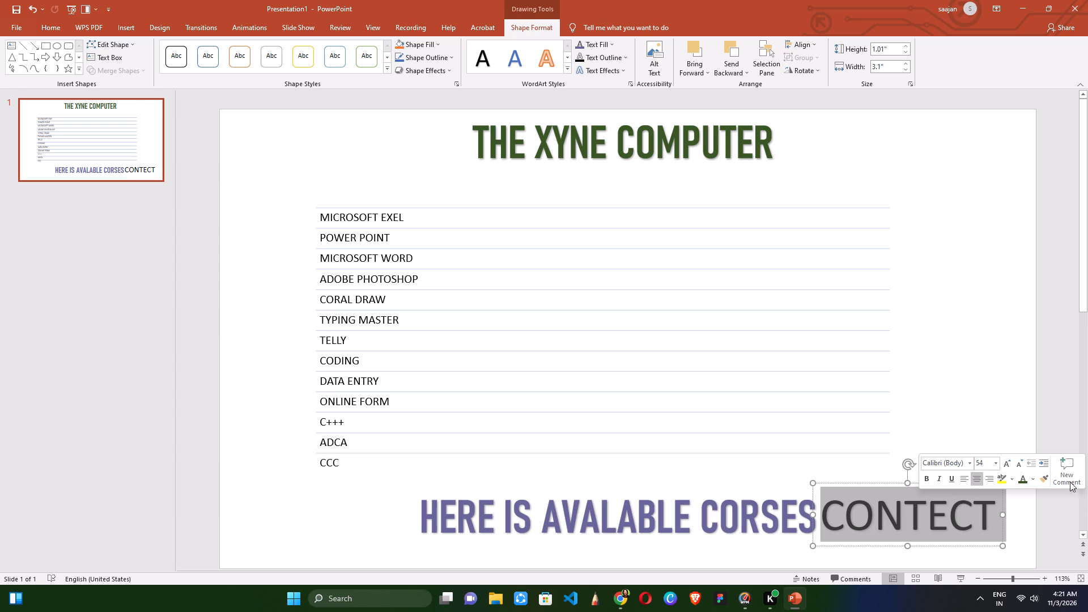
click(1000, 465)
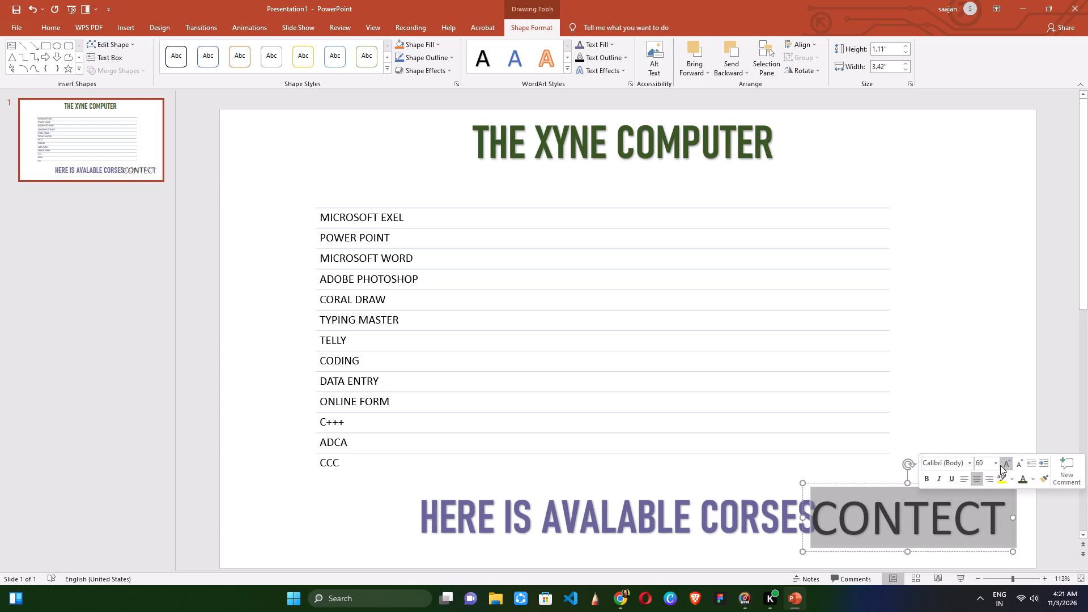
click(995, 465)
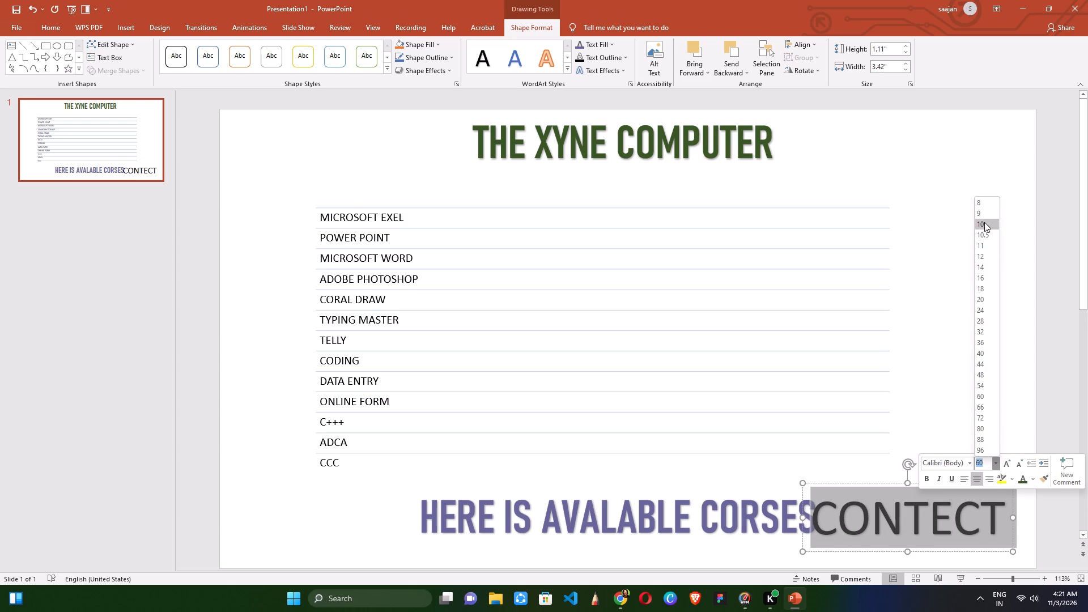
click(985, 276)
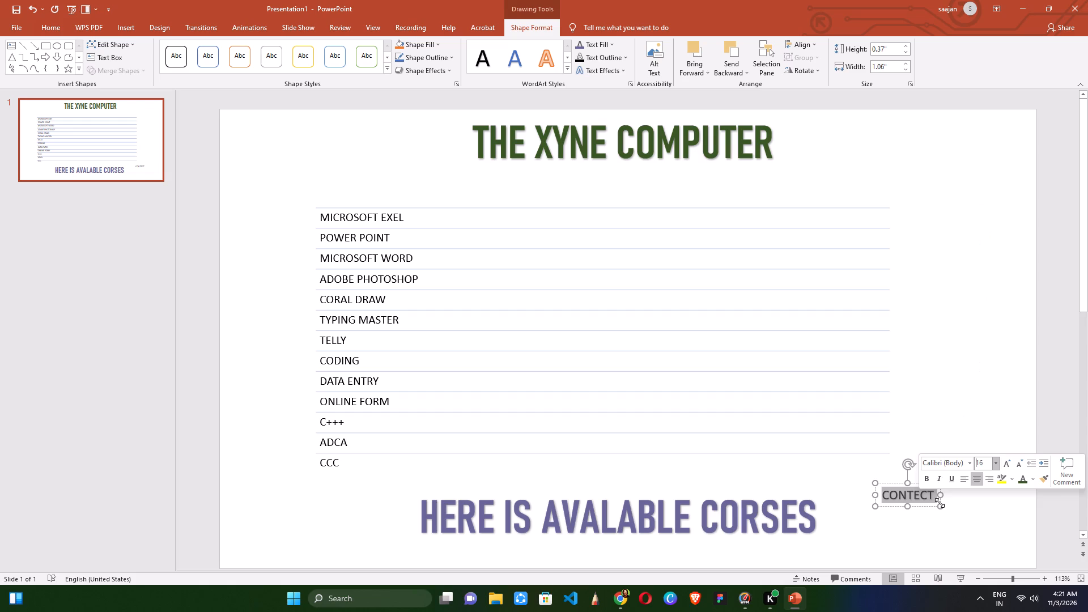
Extend the small WordArt label by adding NUM after CONTECT, separated by a space.
click(934, 503)
click(926, 494)
key(Right)
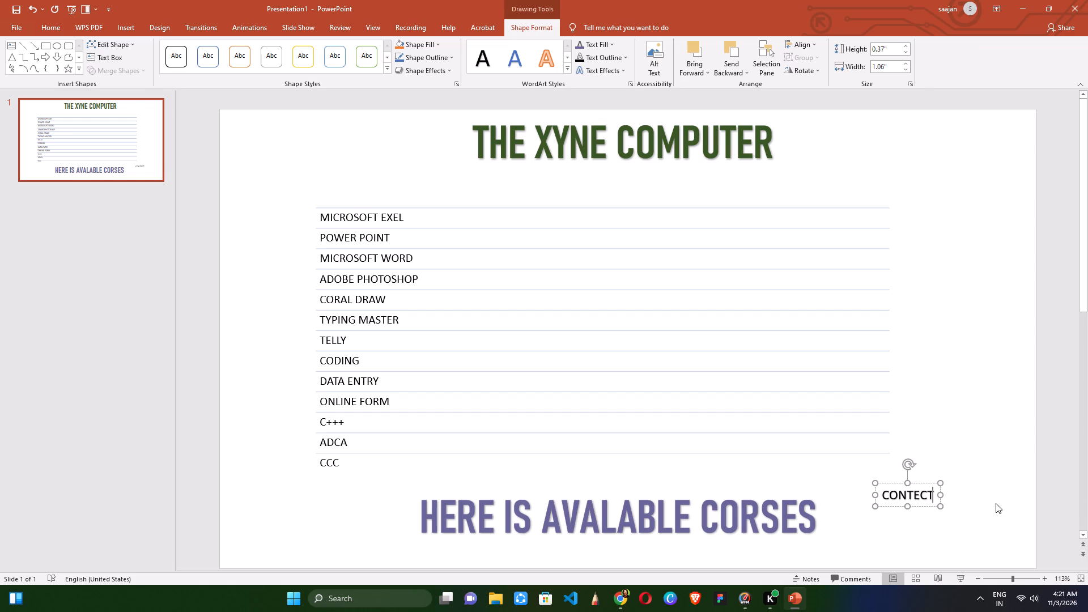
key(space)
text(NUM)
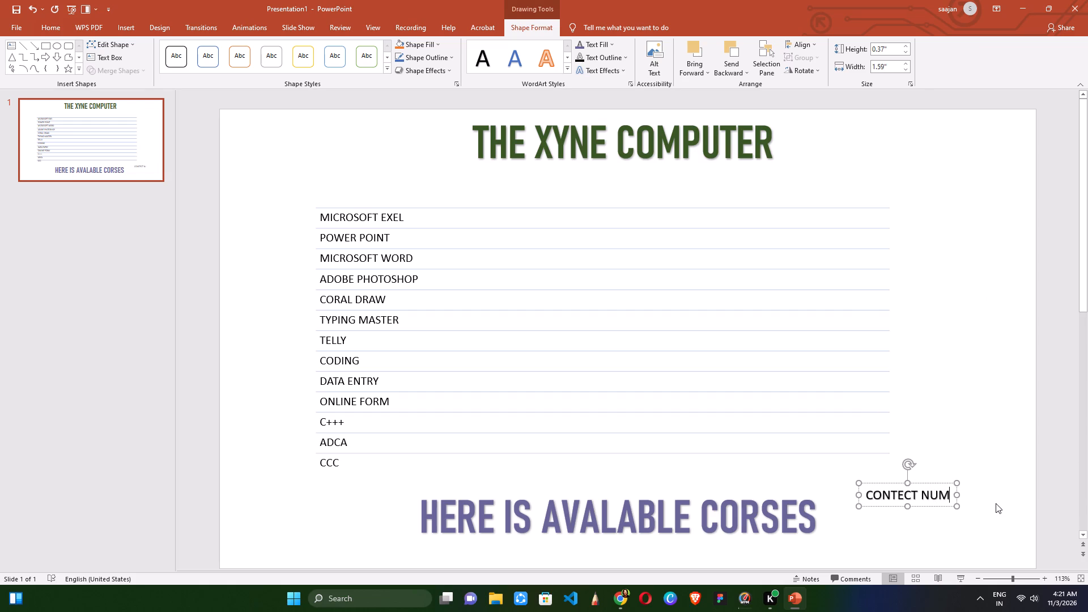
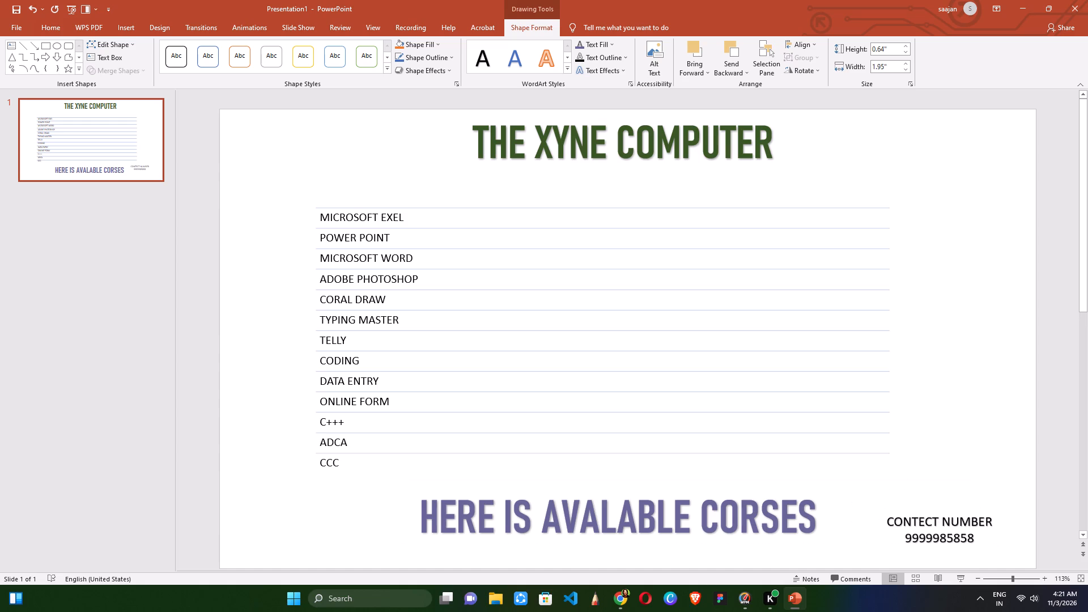
Move the contact number label slightly up and left, keeping it beside the HERE IS AVALABLE CORSES caption.
drag(963, 554, 958, 541)
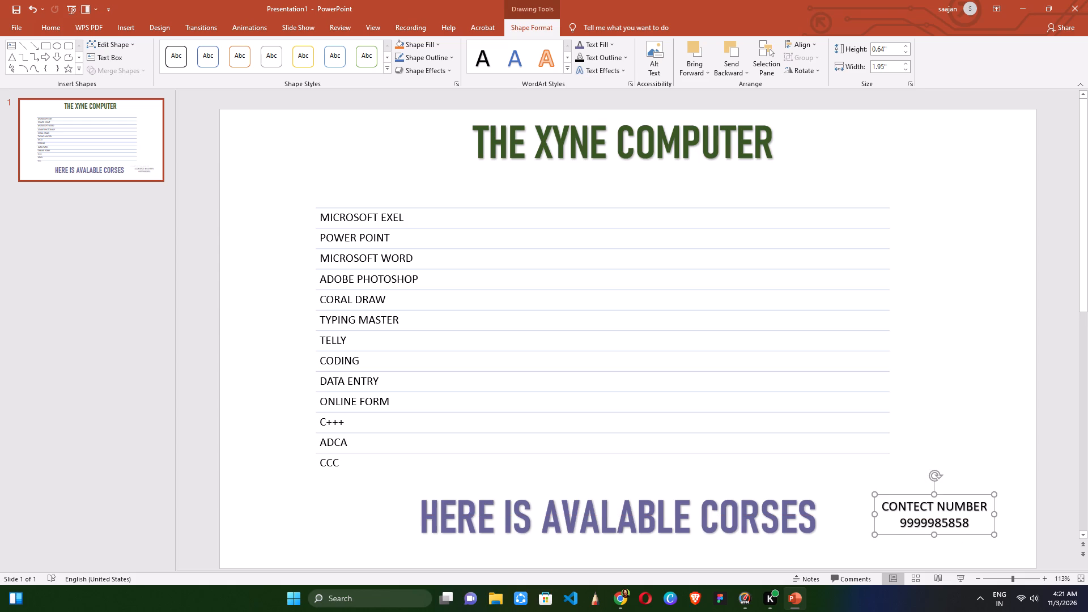
click(257, 516)
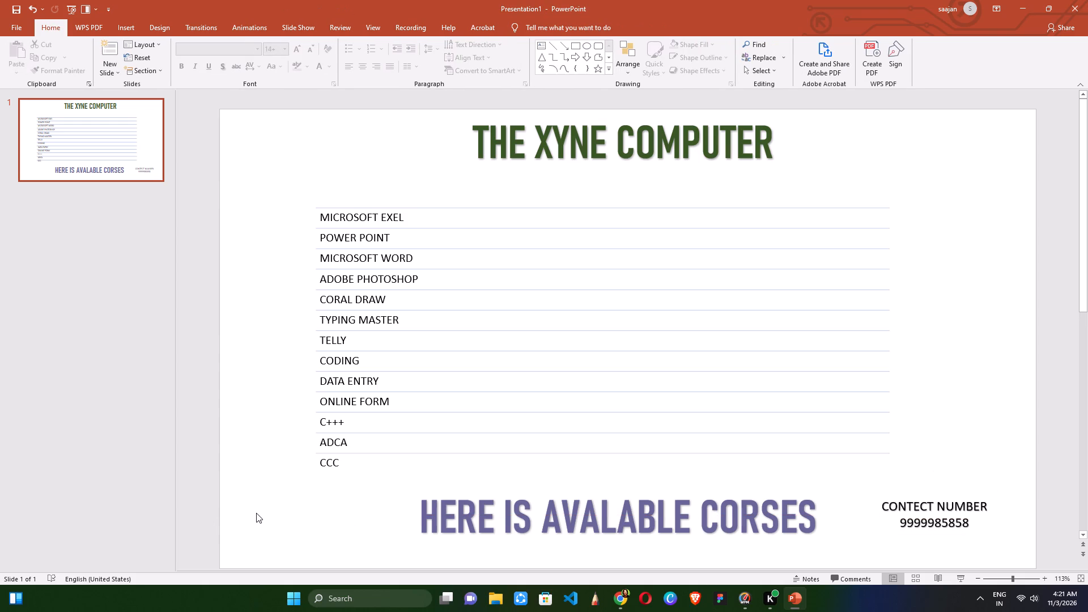
Draw a thin rectangle about 1.43" wide and 0.23" high near the slide's upper-left corner.
right_drag(217, 42, 186, 0)
click(118, 23)
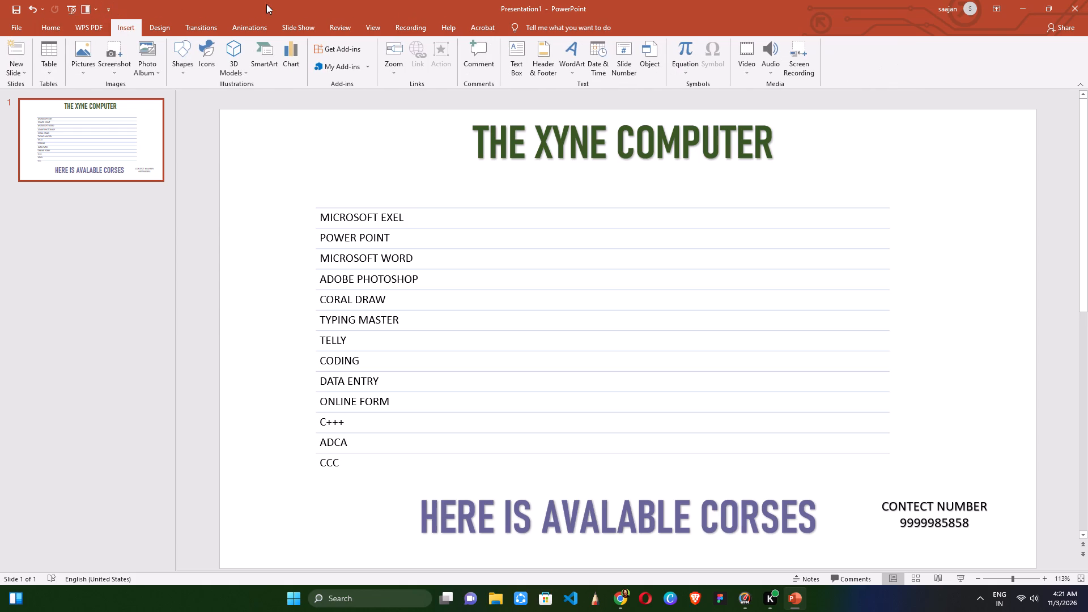
click(180, 49)
click(208, 96)
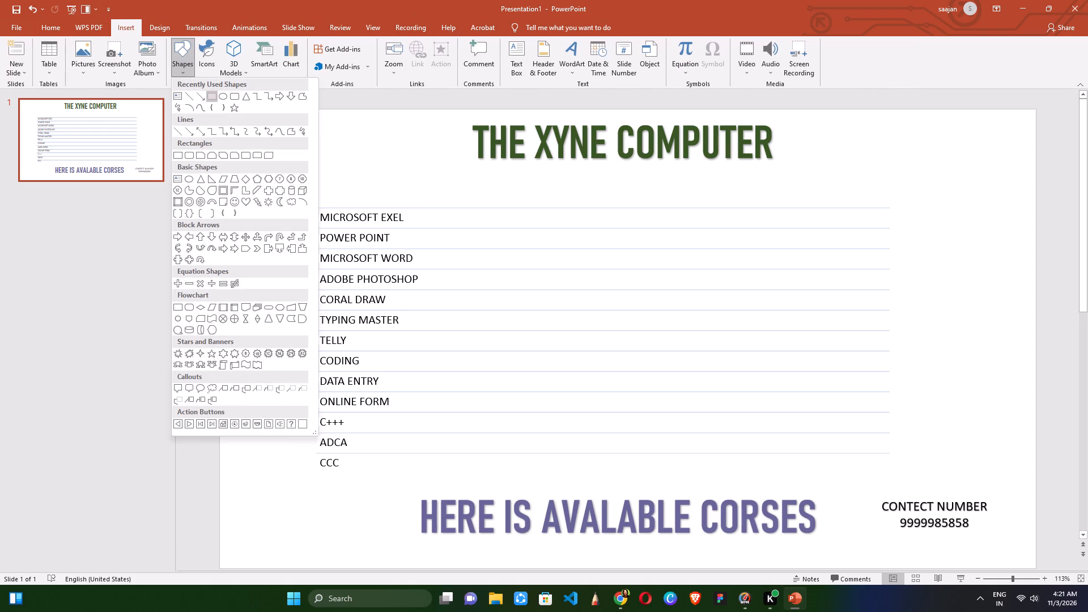
drag(229, 122, 321, 137)
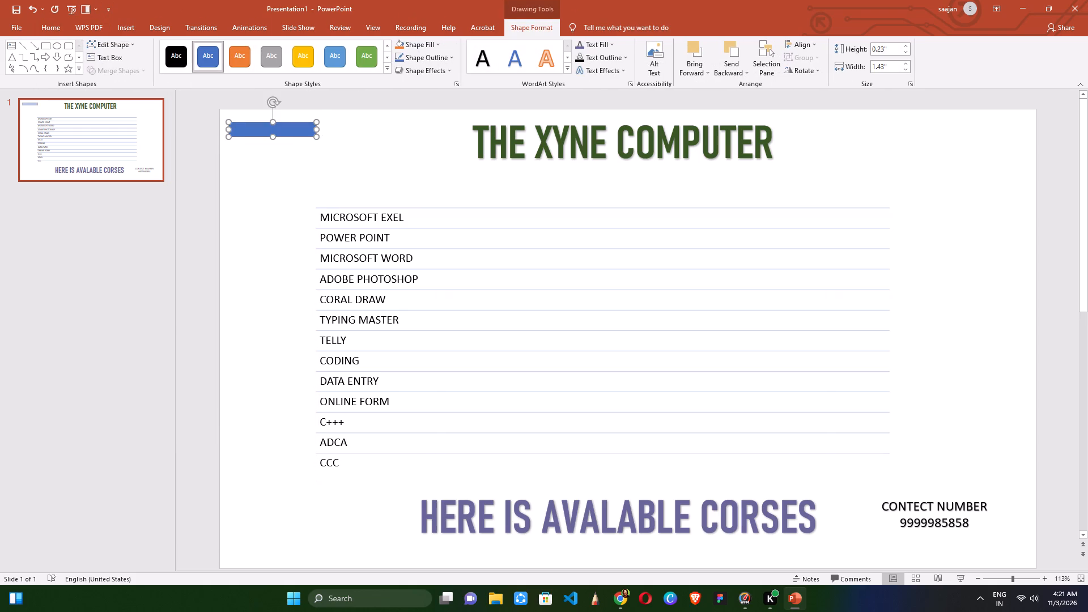
Enlarge the blue rectangle to about 2.04" wide by 1.45" high and place it flush in the slide's upper-left corner.
drag(291, 127, 338, 139)
drag(274, 149, 266, 177)
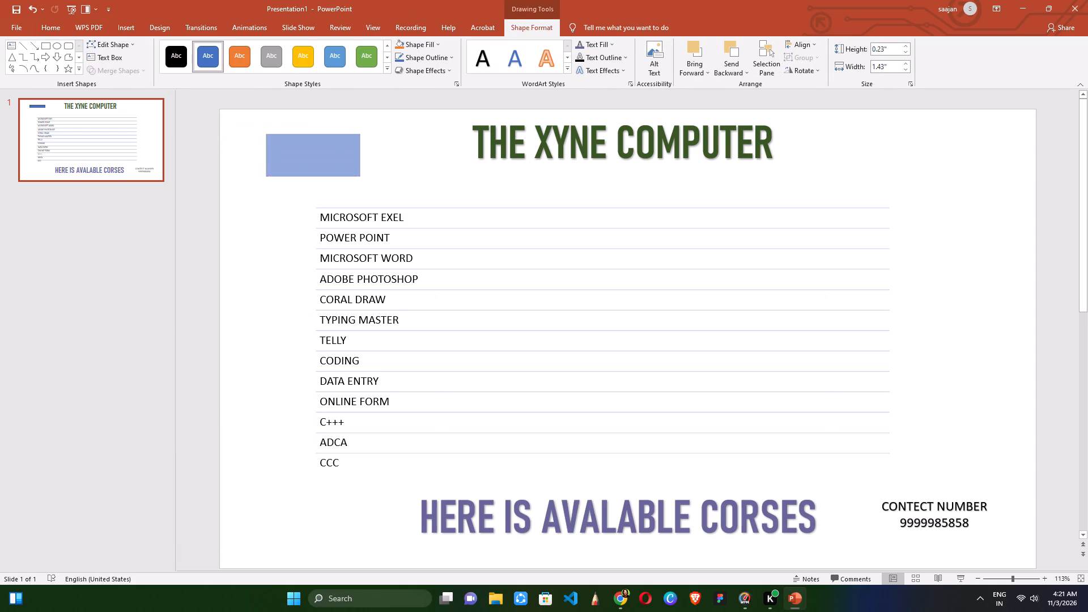
drag(266, 177, 235, 223)
drag(291, 176, 285, 152)
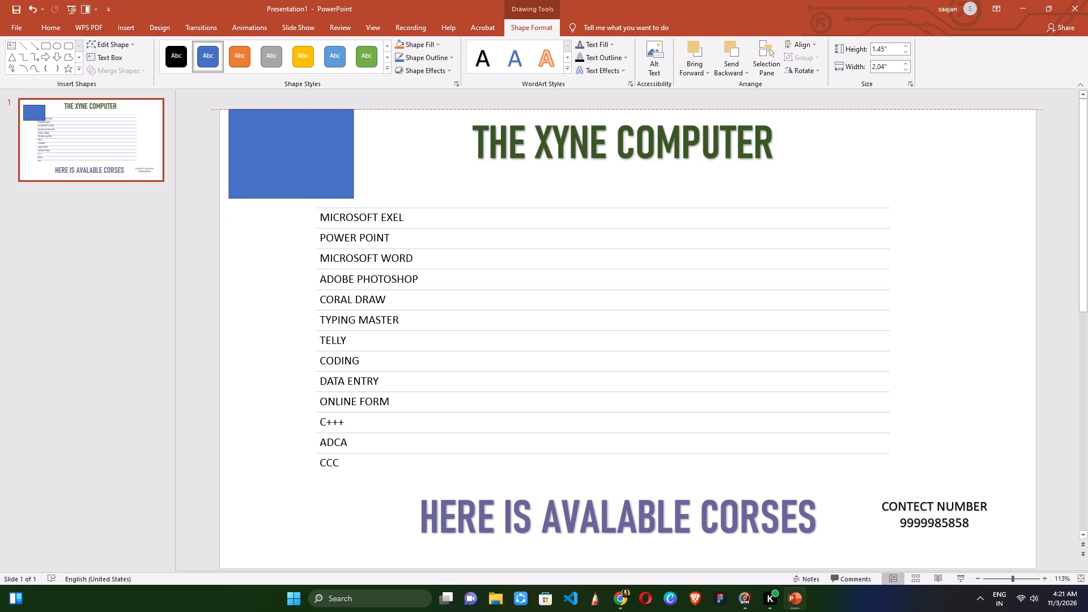
drag(285, 152, 274, 151)
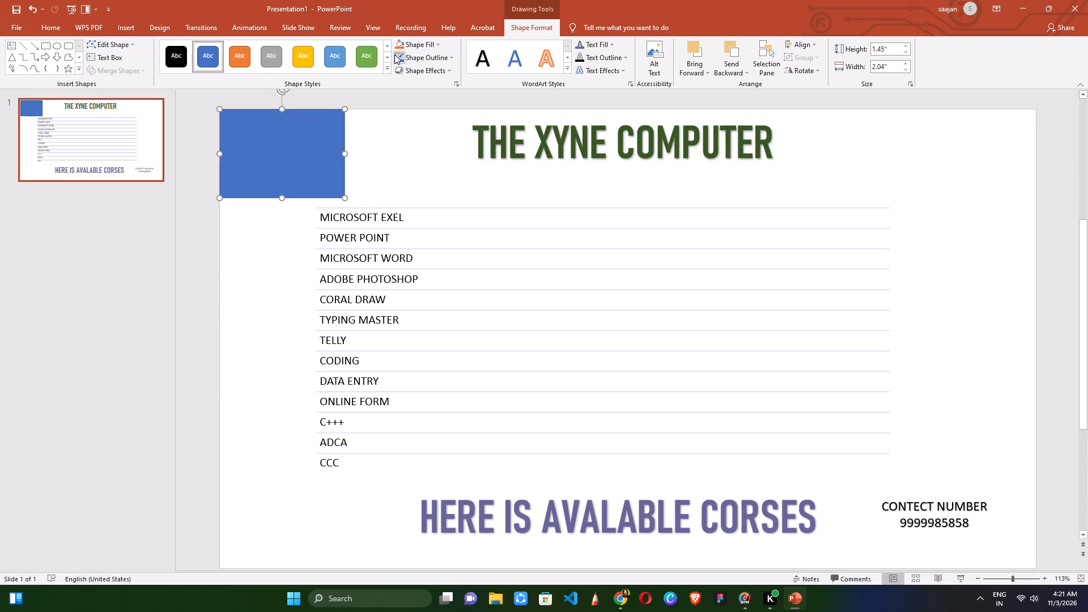
Edit the blue rectangle's points, pulling its lower-left corner inward to the middle of the diagonal to form a triangle.
right_click(271, 136)
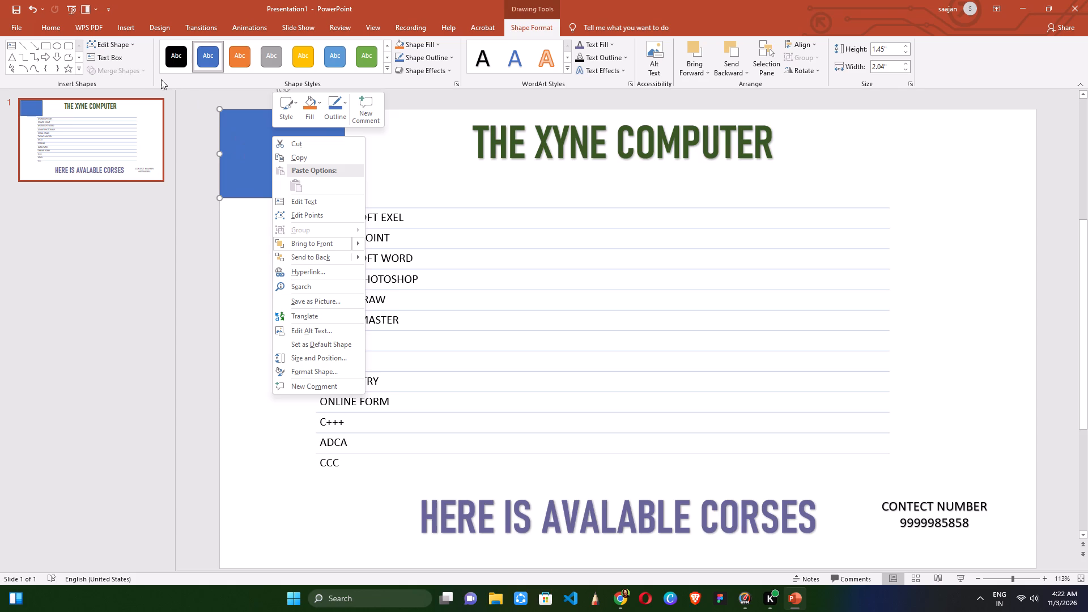
click(107, 45)
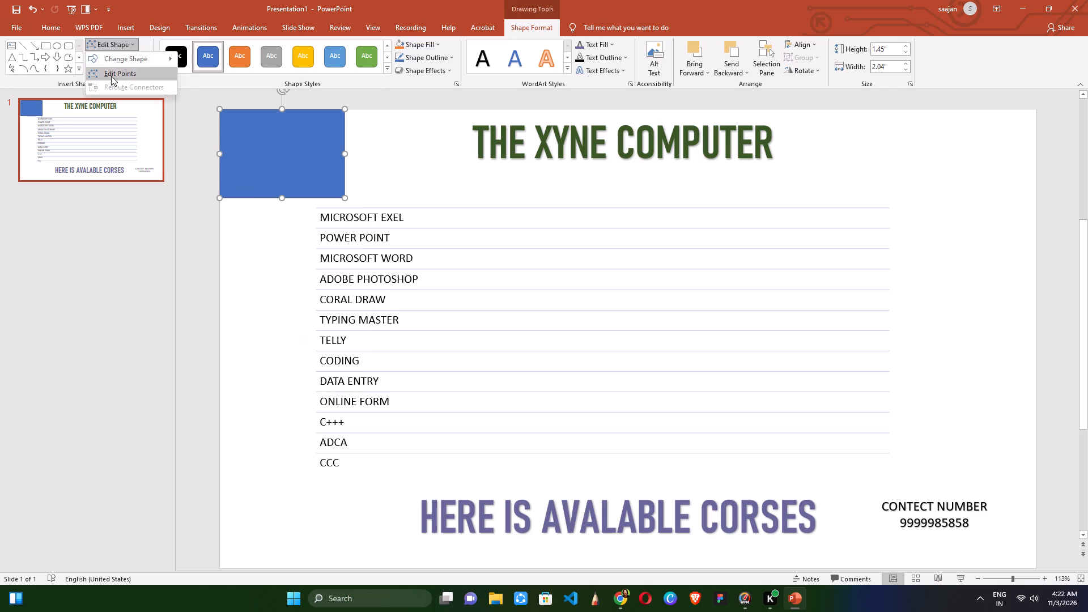
click(111, 76)
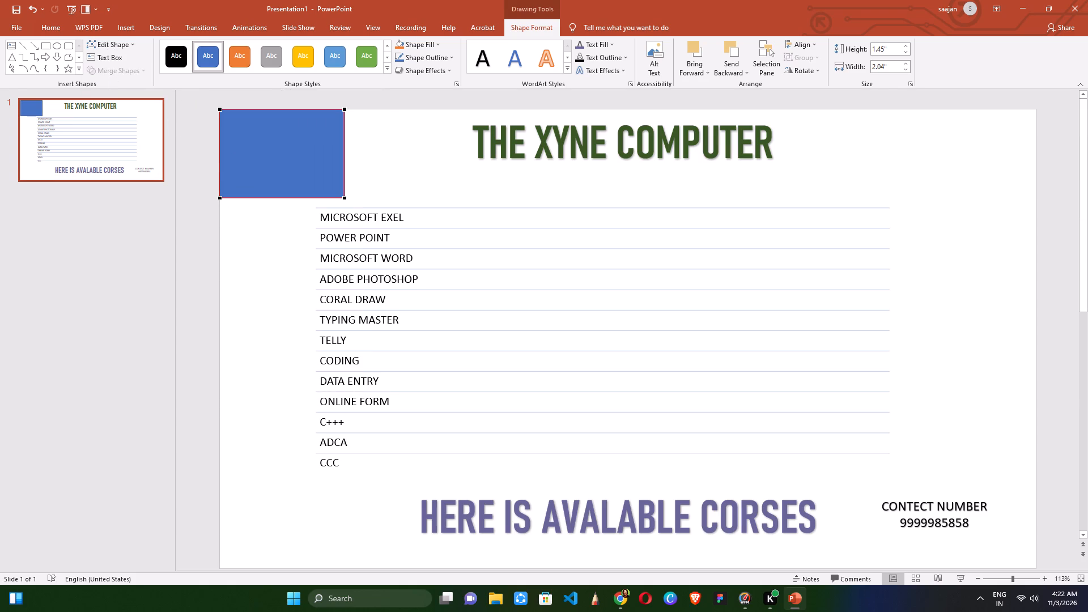
drag(220, 198, 233, 174)
drag(233, 174, 270, 143)
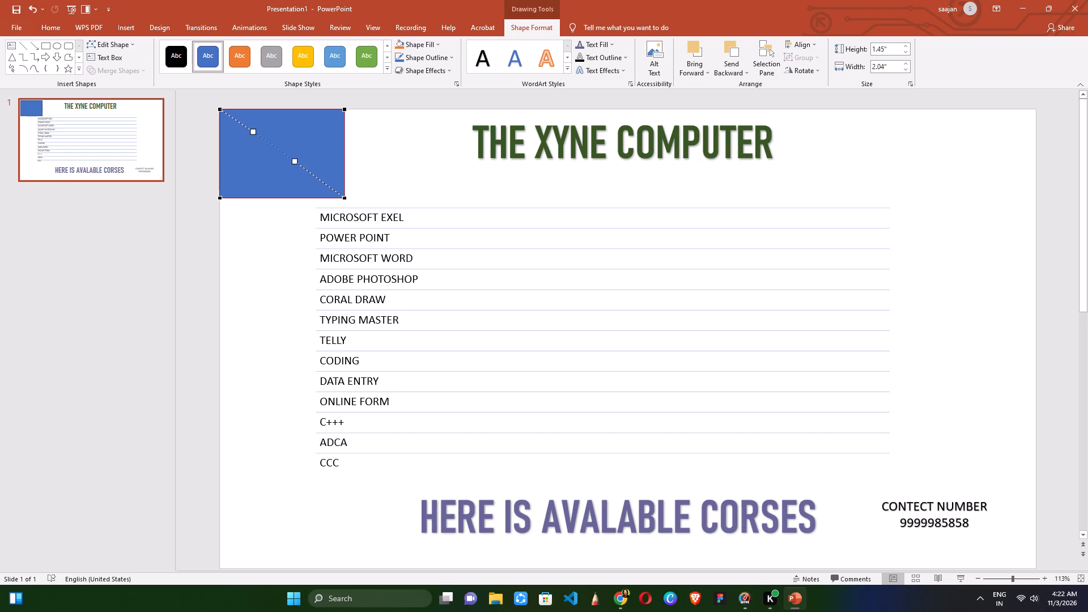
drag(270, 143, 273, 144)
drag(273, 144, 273, 147)
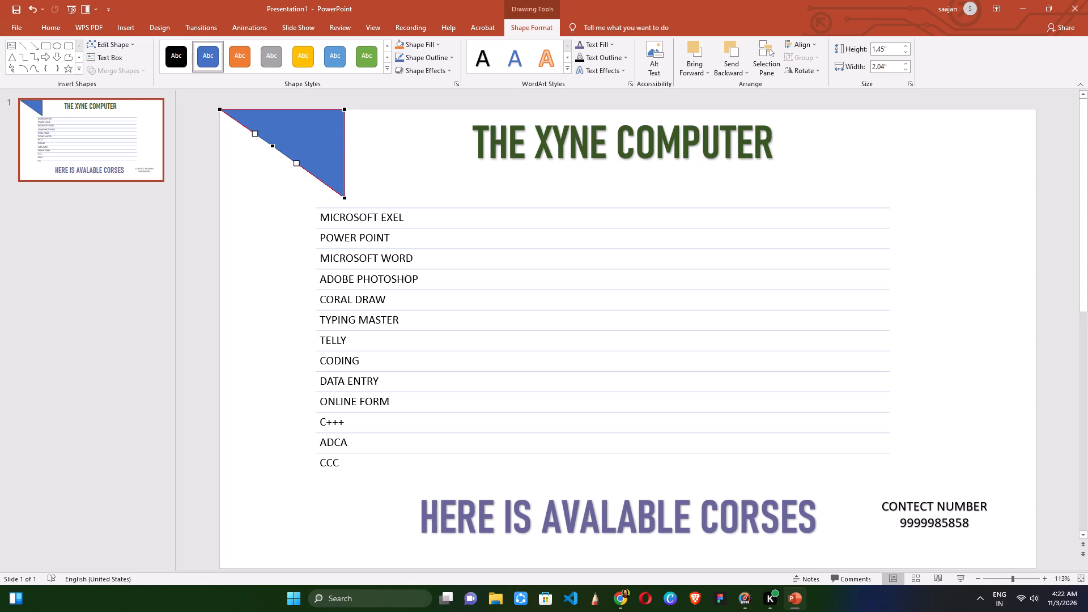
Move the blue shape's upper-right point along the slide's top edge to about half the shape's width.
drag(345, 109, 334, 113)
drag(334, 113, 321, 161)
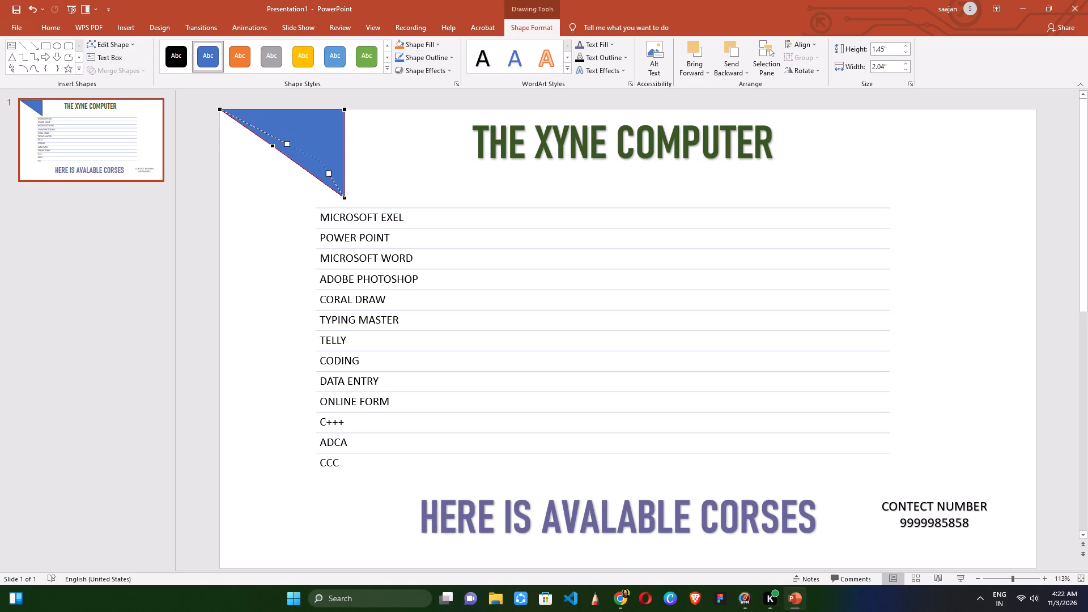
drag(321, 161, 280, 110)
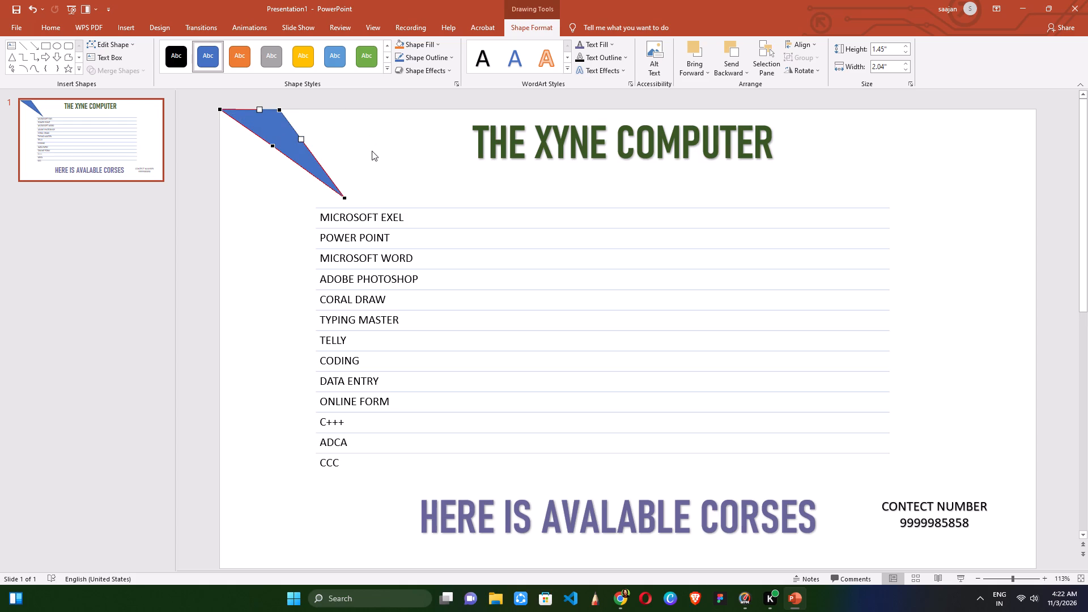
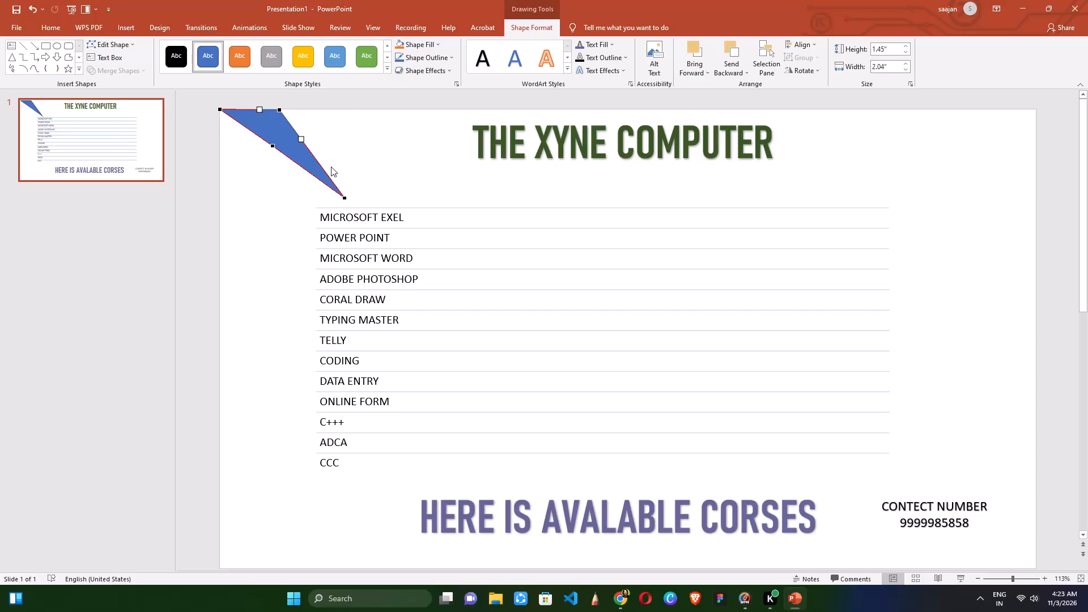
Duplicate the blue corner shape and place the copy flush in the slide's upper-right corner.
key(ctrl+d)
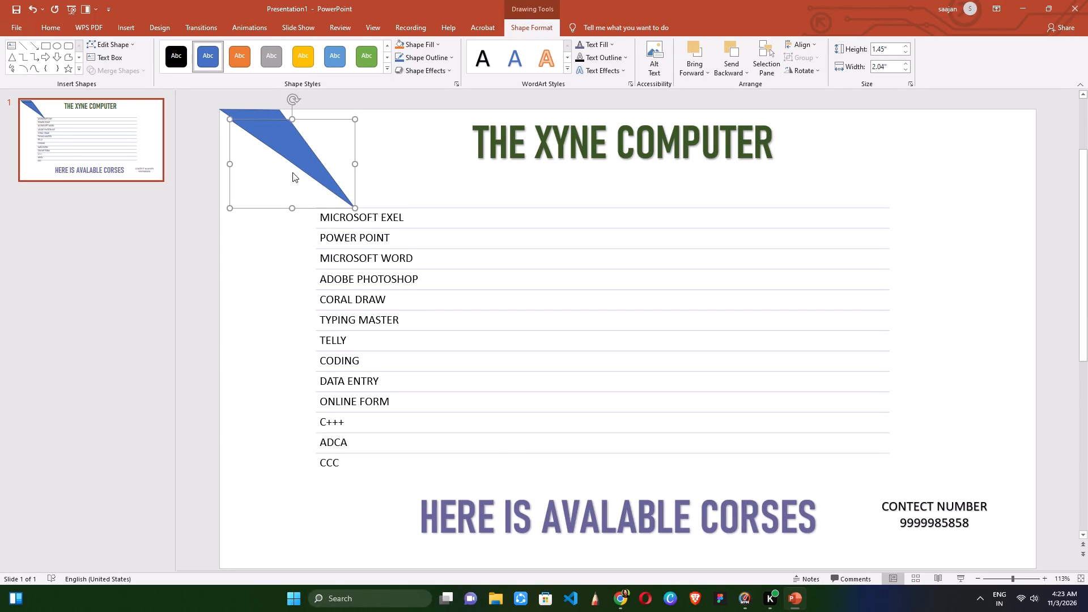
drag(296, 160, 799, 286)
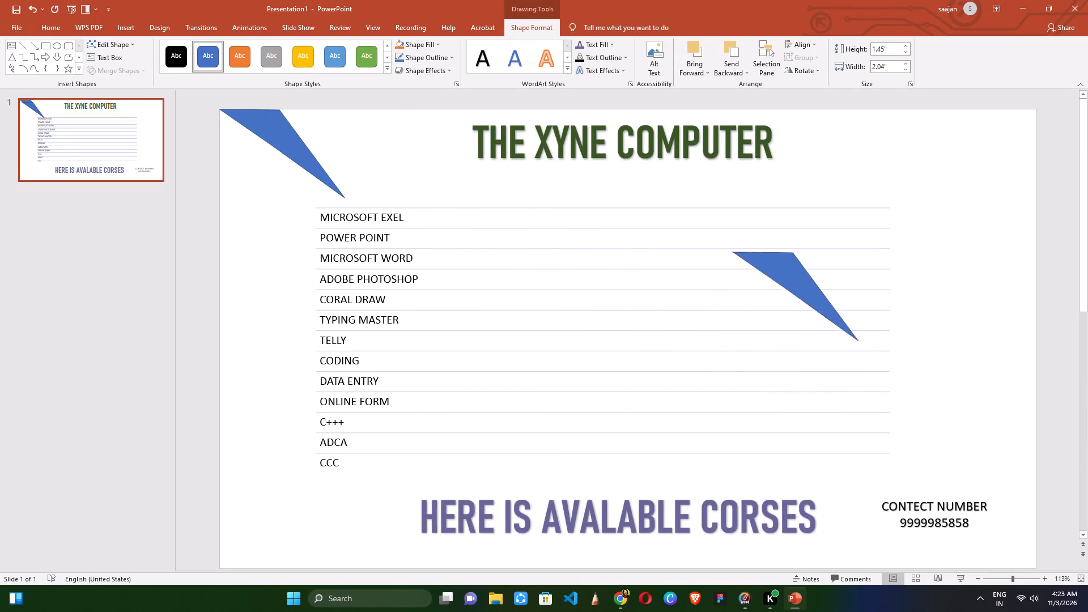
drag(799, 286, 930, 169)
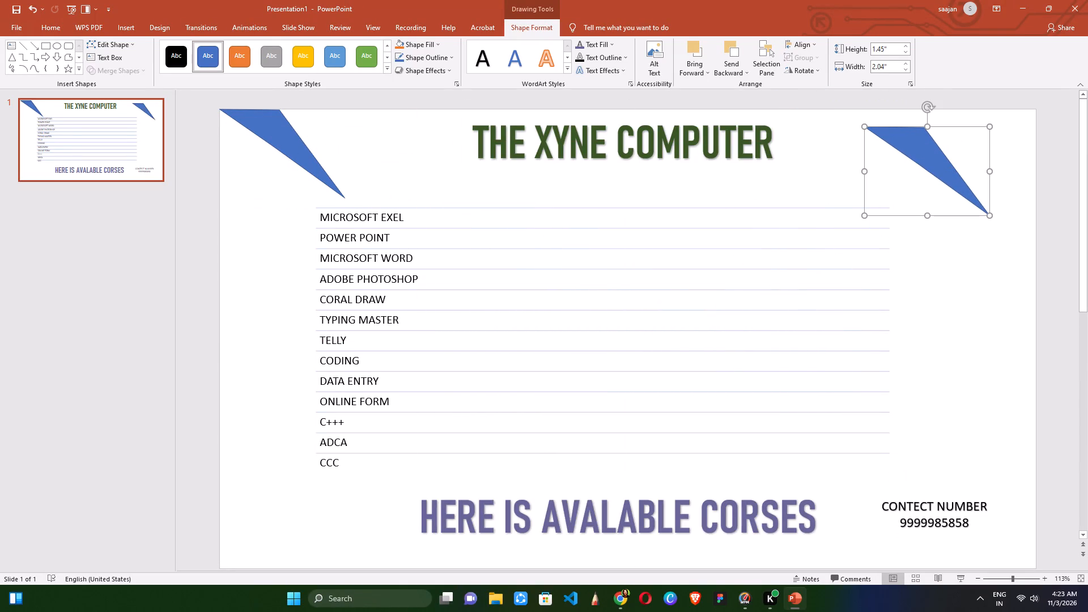
drag(923, 163, 955, 147)
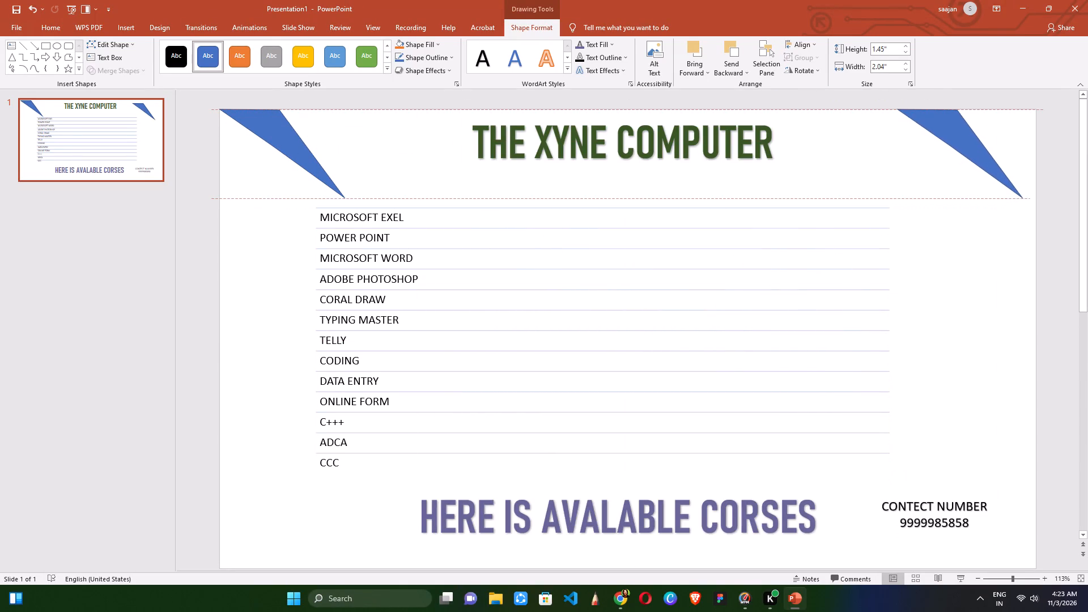
drag(955, 147, 970, 147)
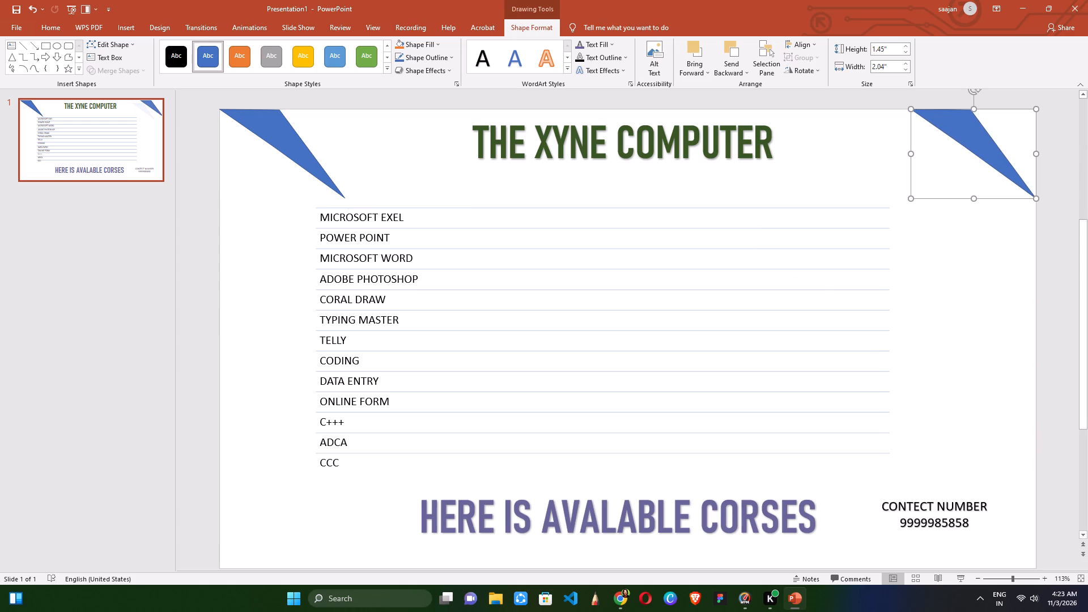
Duplicate the upper-right blue shape and place the copy in the slide's lower-right corner, aligned with the one above.
key(ctrl+d)
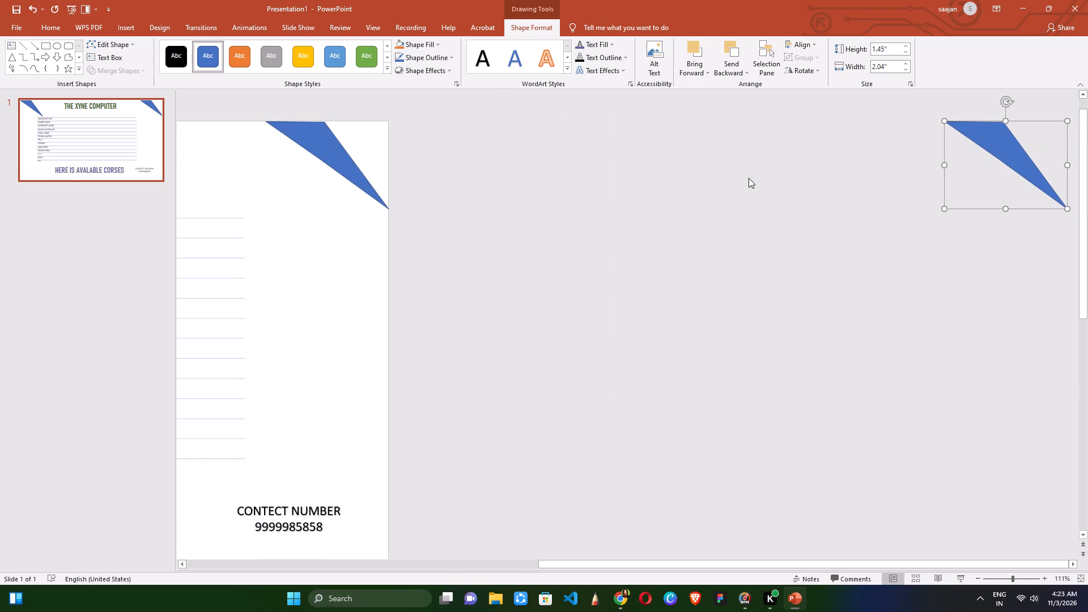
key(ctrl+z)
click(951, 147)
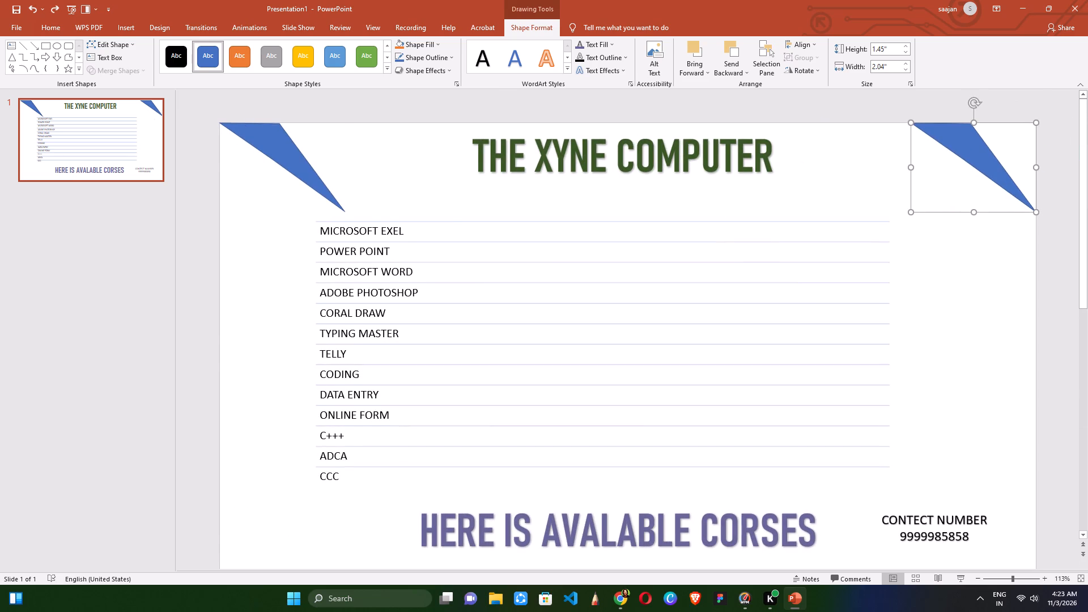
key(ctrl+d)
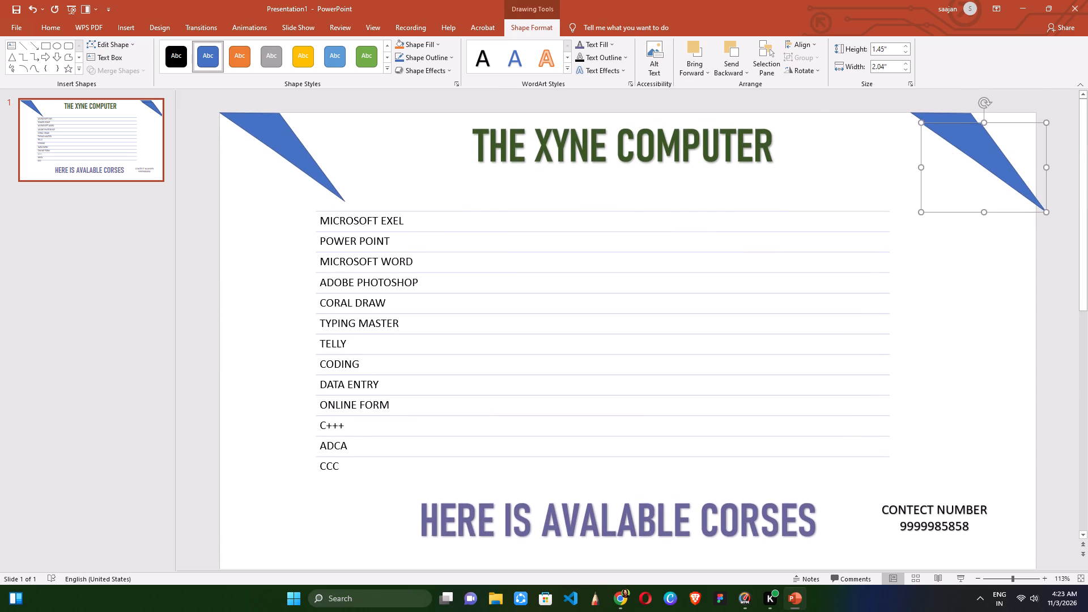
drag(959, 141, 942, 488)
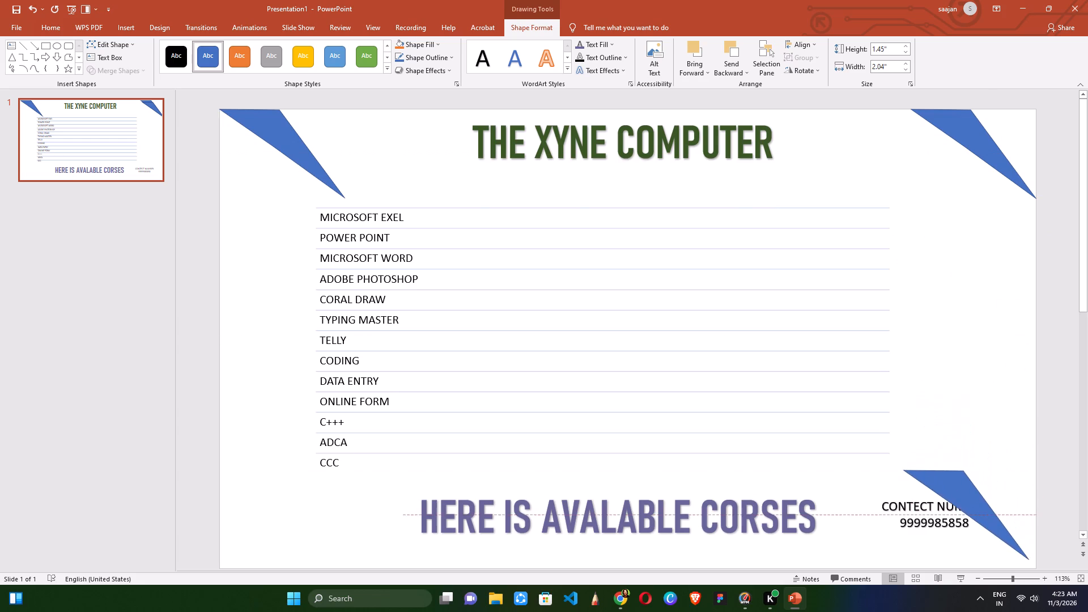
drag(942, 488, 950, 500)
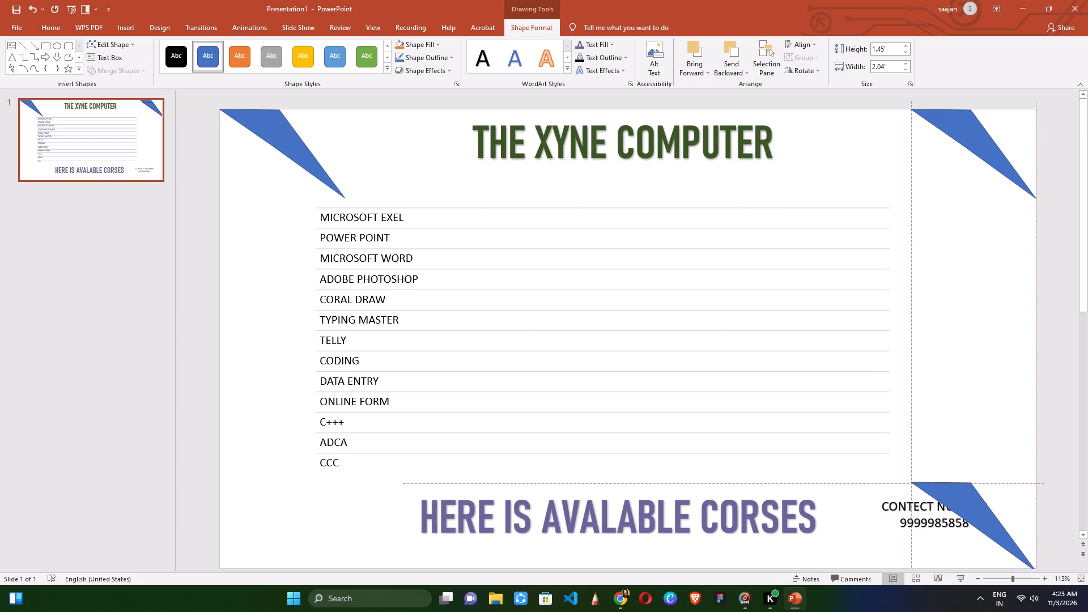
drag(950, 500, 951, 500)
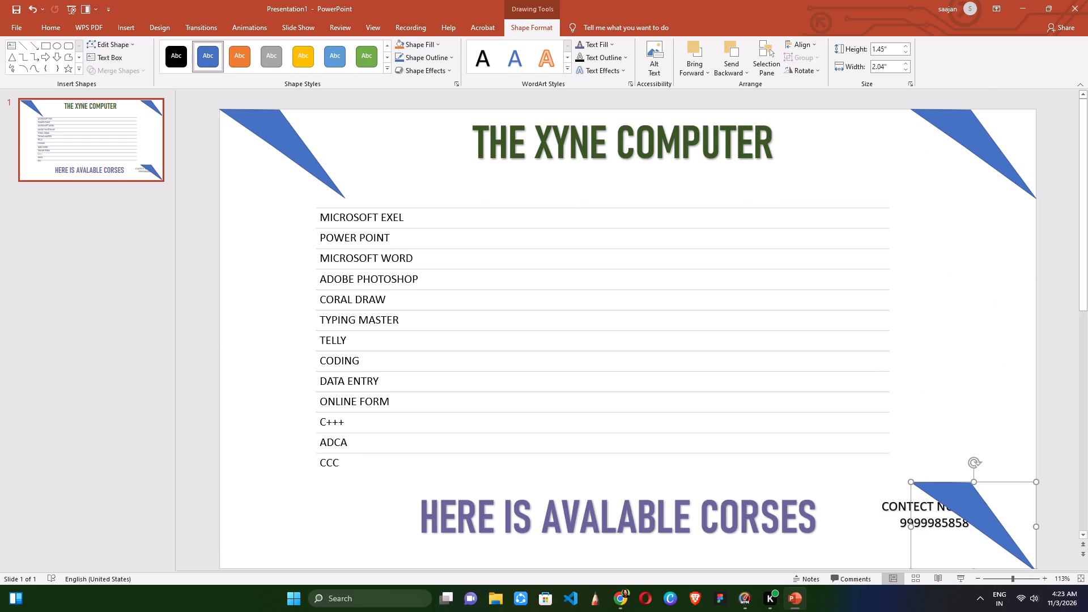
Send the lower-right blue shape to the back, behind the contact-number label.
right_click(950, 496)
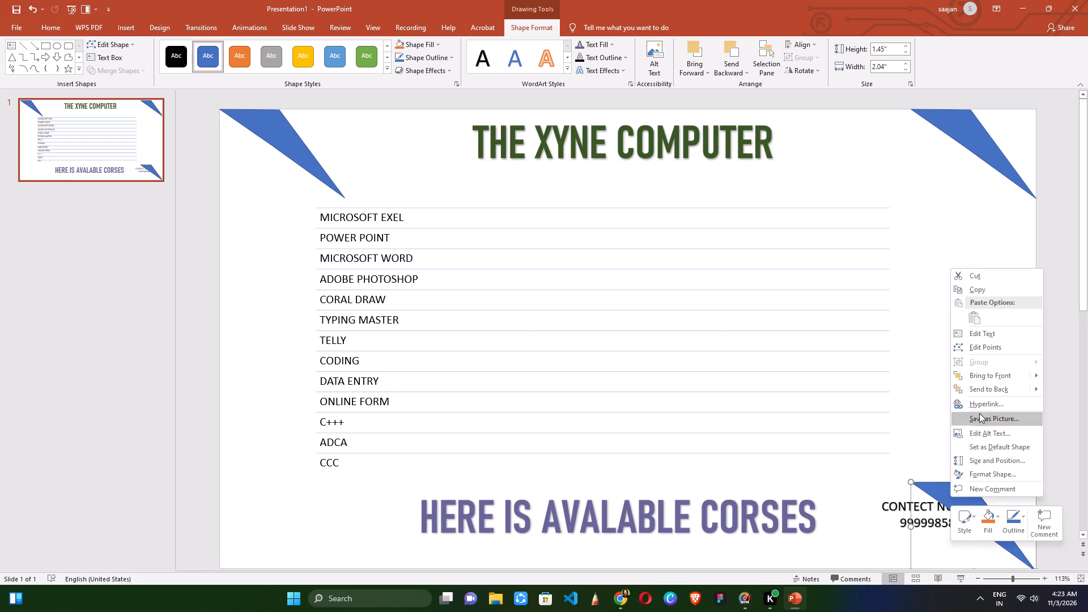
click(987, 391)
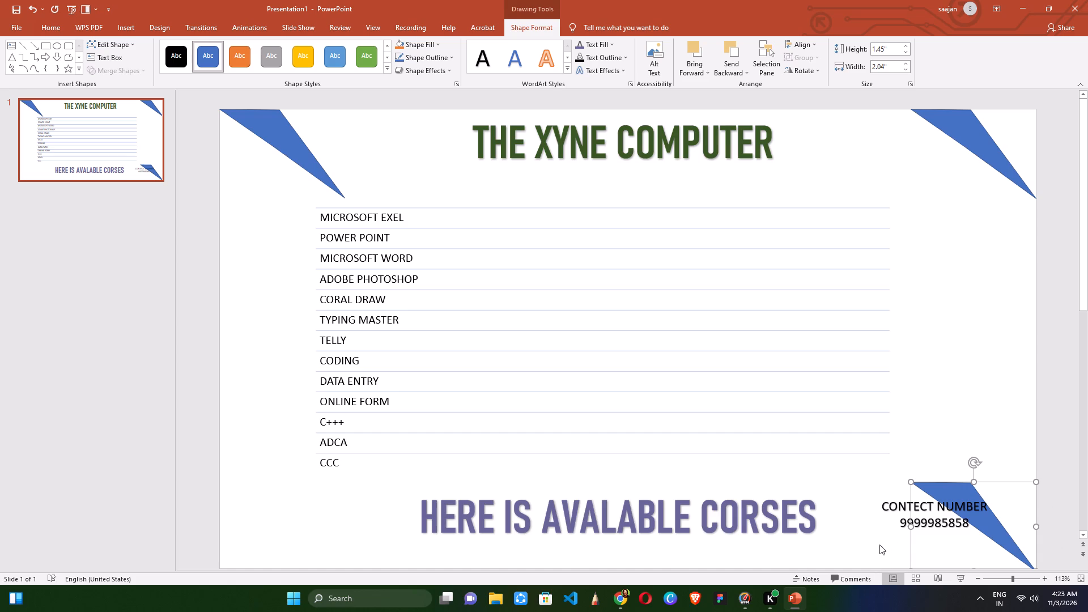
Duplicate the lower-right blue shape and place the copy in the slide's lower-left corner, level with the lower-right one.
key(ctrl+d)
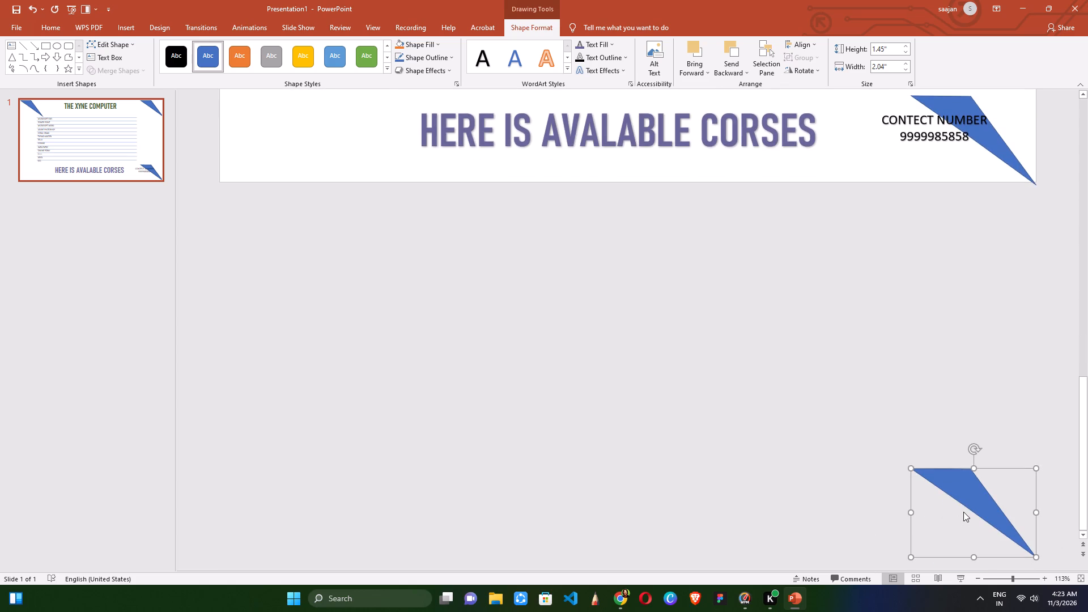
drag(963, 498, 205, 130)
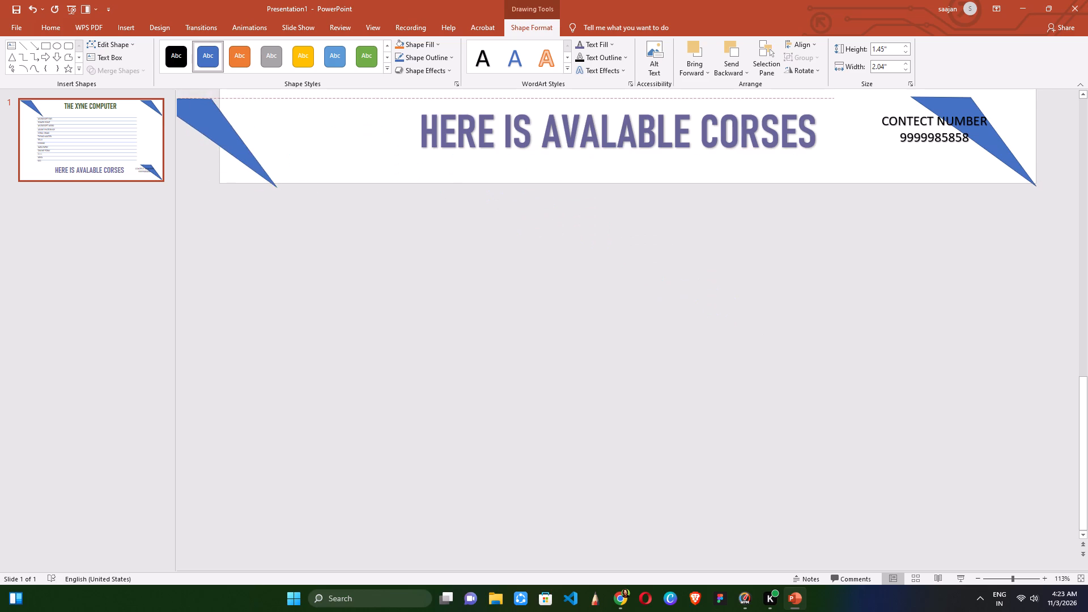
drag(205, 130, 273, 131)
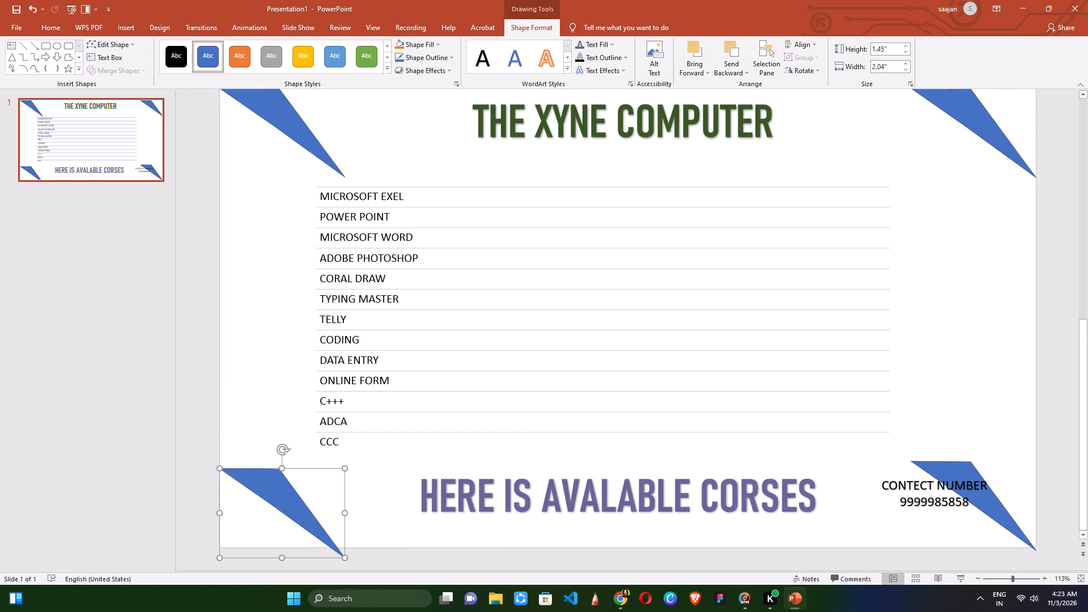
drag(279, 510, 282, 498)
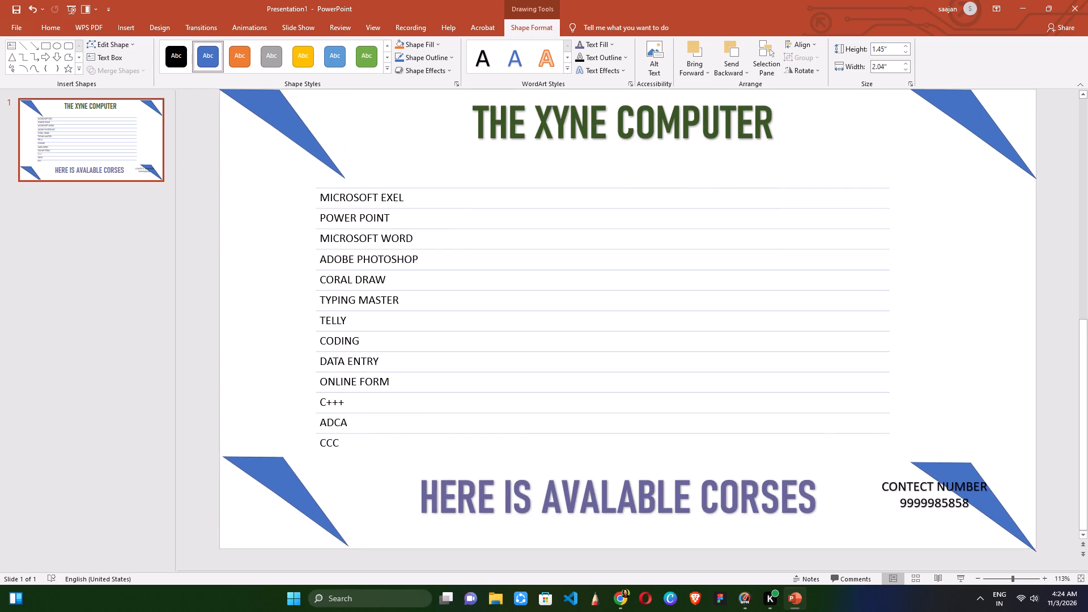
drag(282, 498, 279, 504)
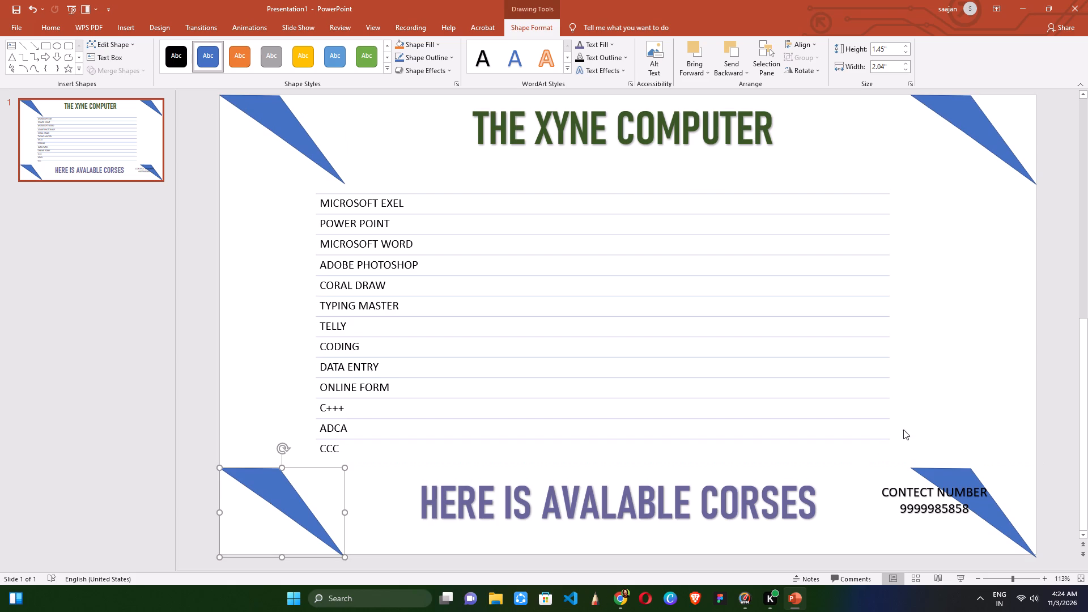
click(180, 256)
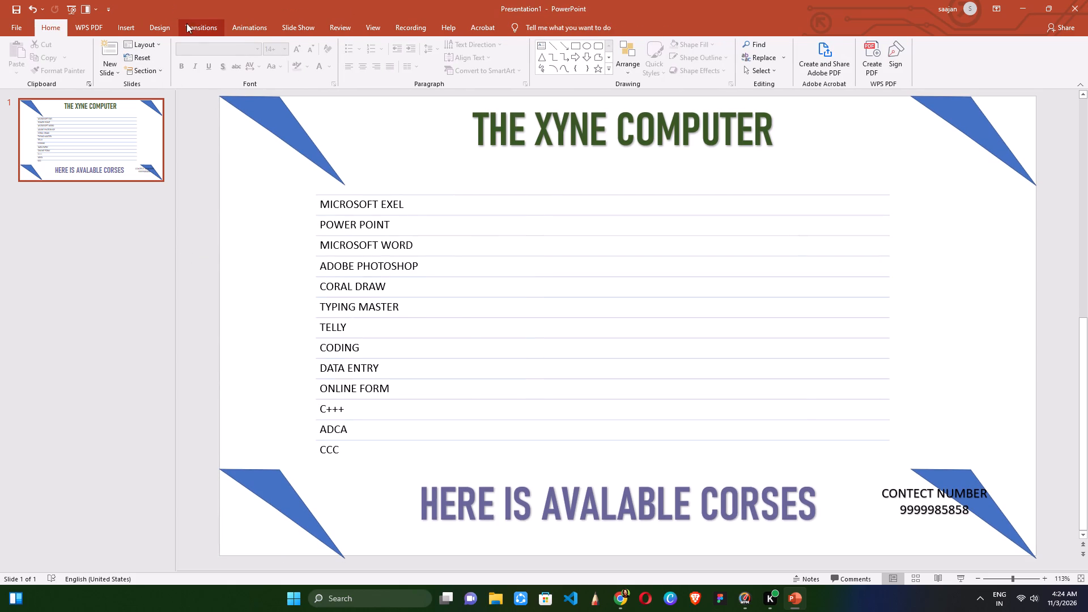
Draw a flowchart Collate (hourglass) shape about 1.89" wide and 4.18" high along the slide's left side.
click(130, 27)
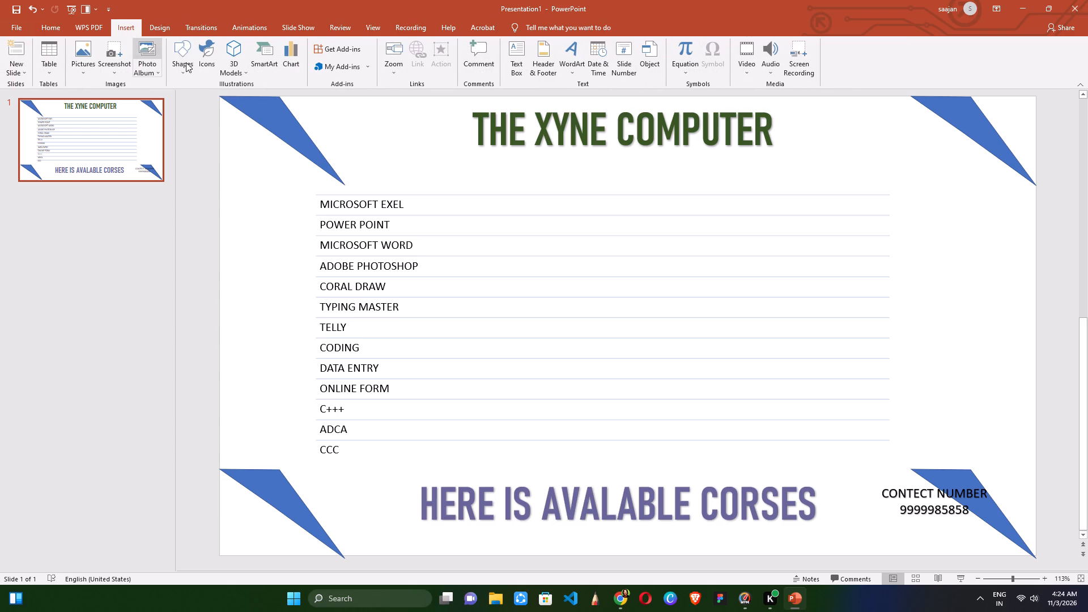
click(186, 62)
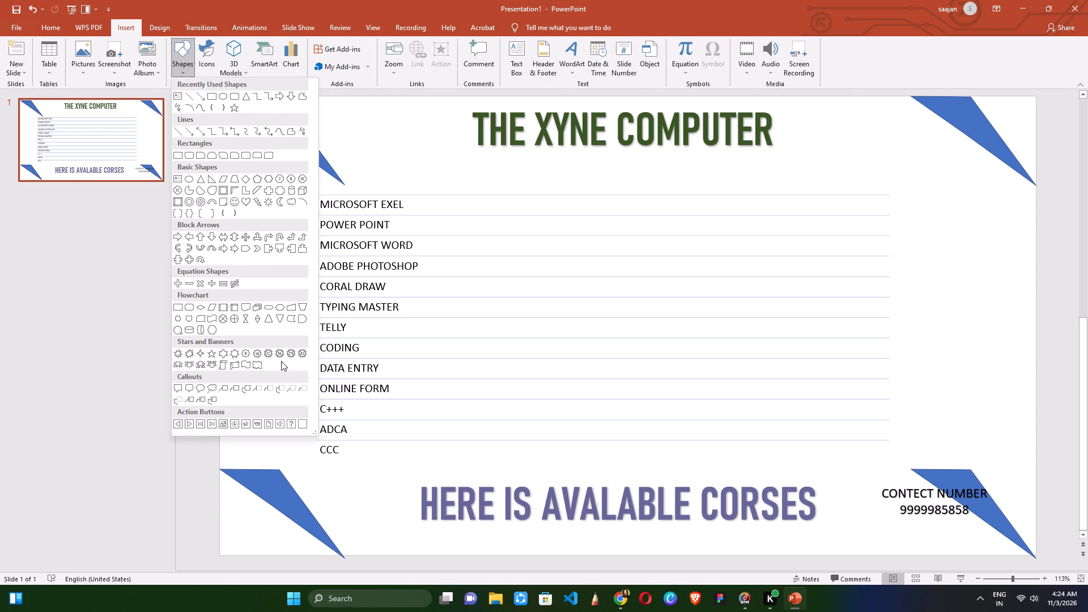
click(246, 320)
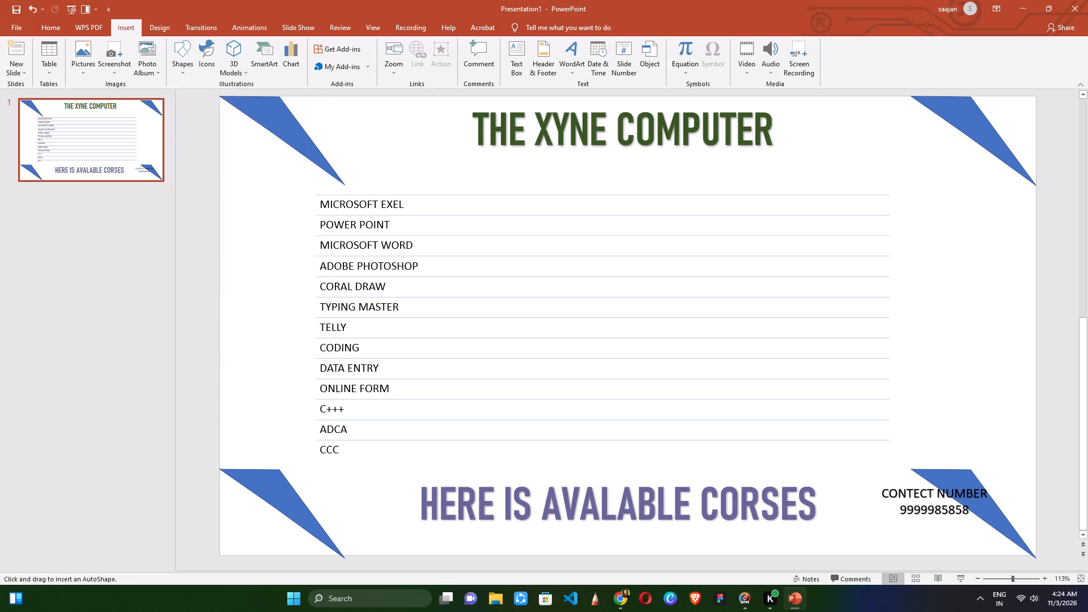
drag(335, 126, 252, 305)
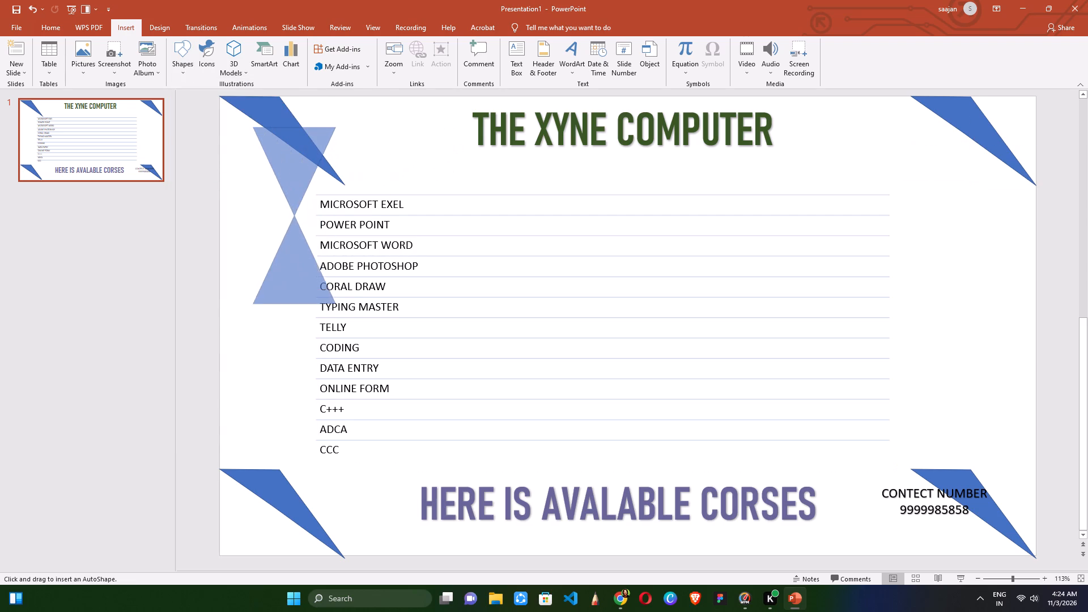
drag(252, 305, 217, 382)
Move the hourglass shape down and inward so it overlaps the left end of the course list.
drag(265, 273, 295, 309)
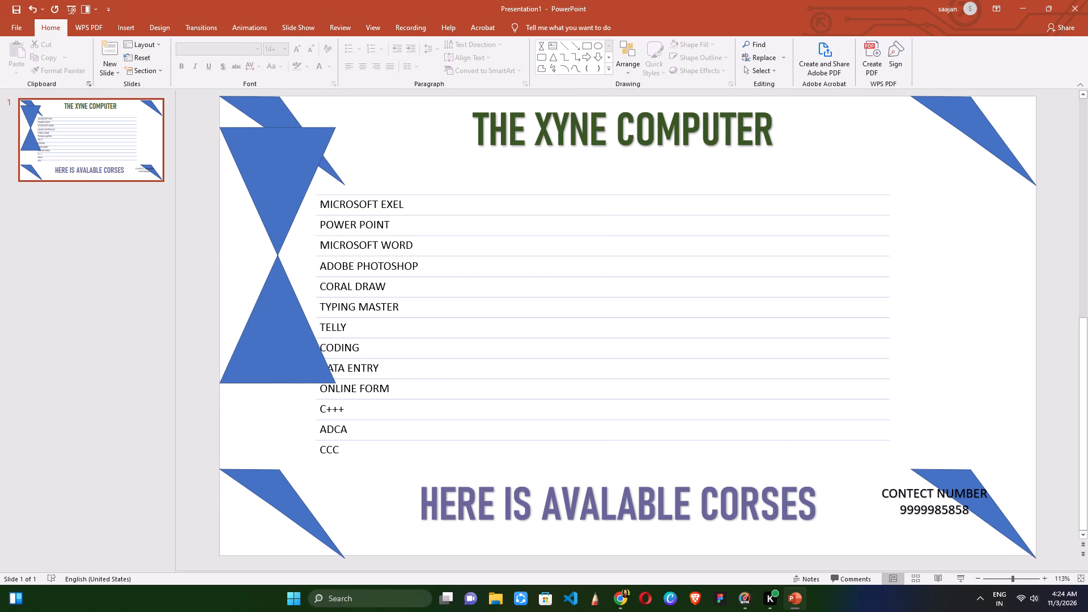
drag(275, 293, 373, 355)
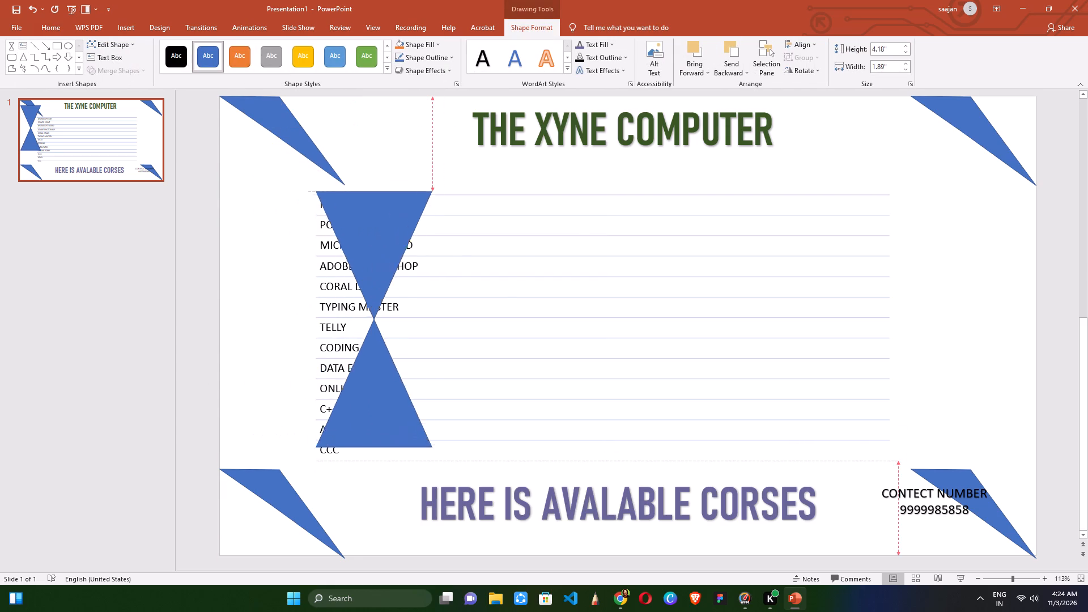
drag(373, 355, 402, 367)
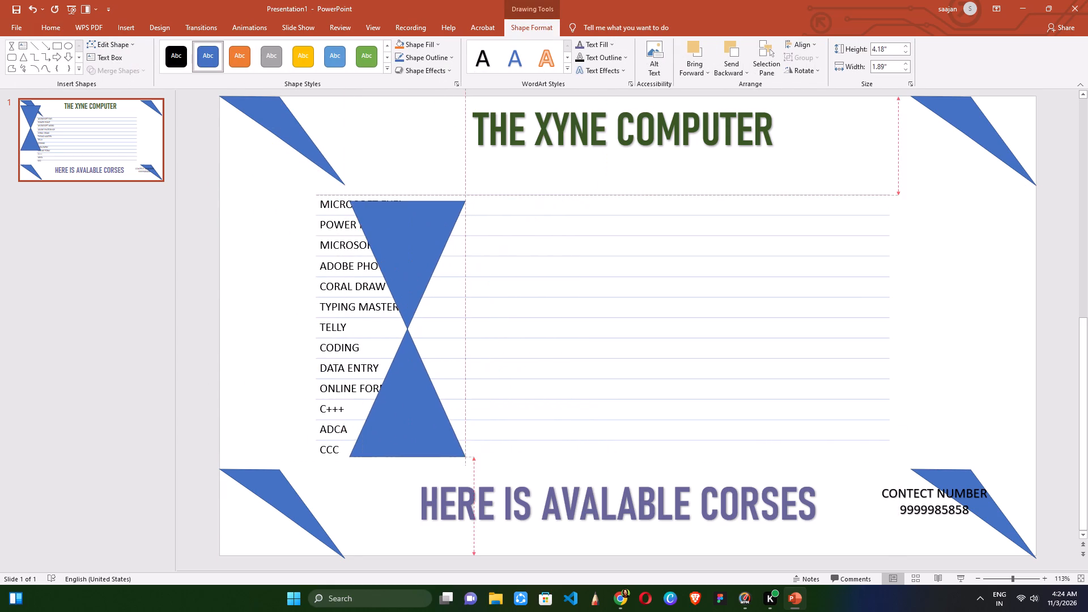
drag(402, 367, 325, 356)
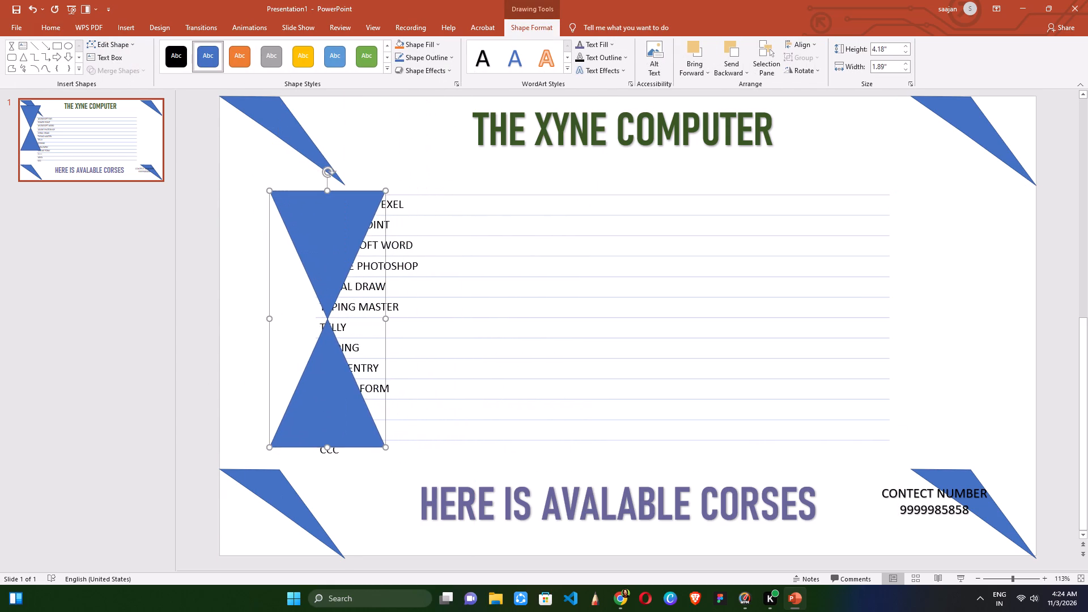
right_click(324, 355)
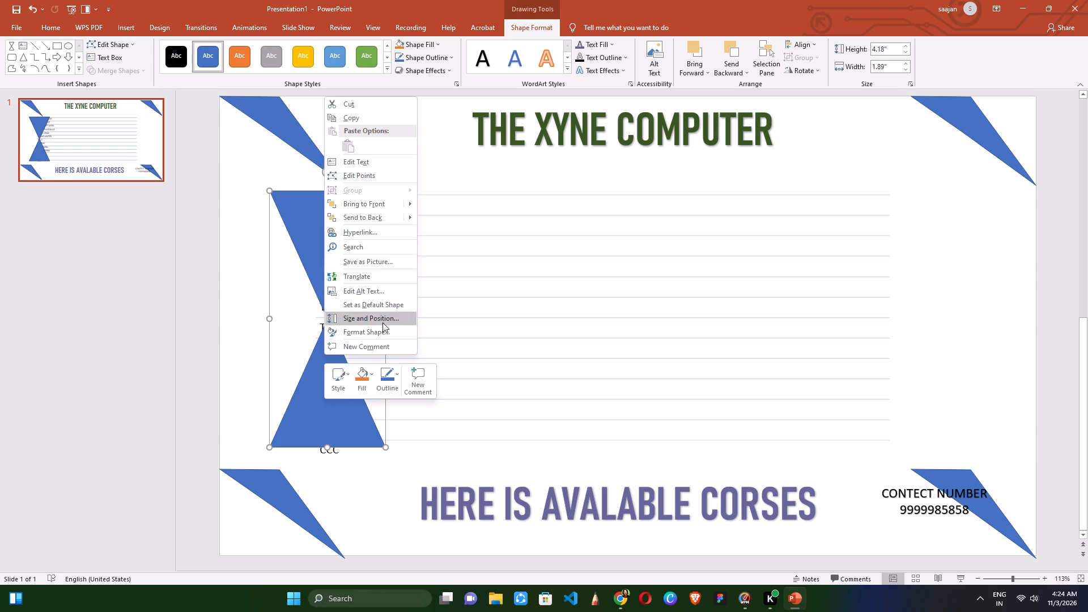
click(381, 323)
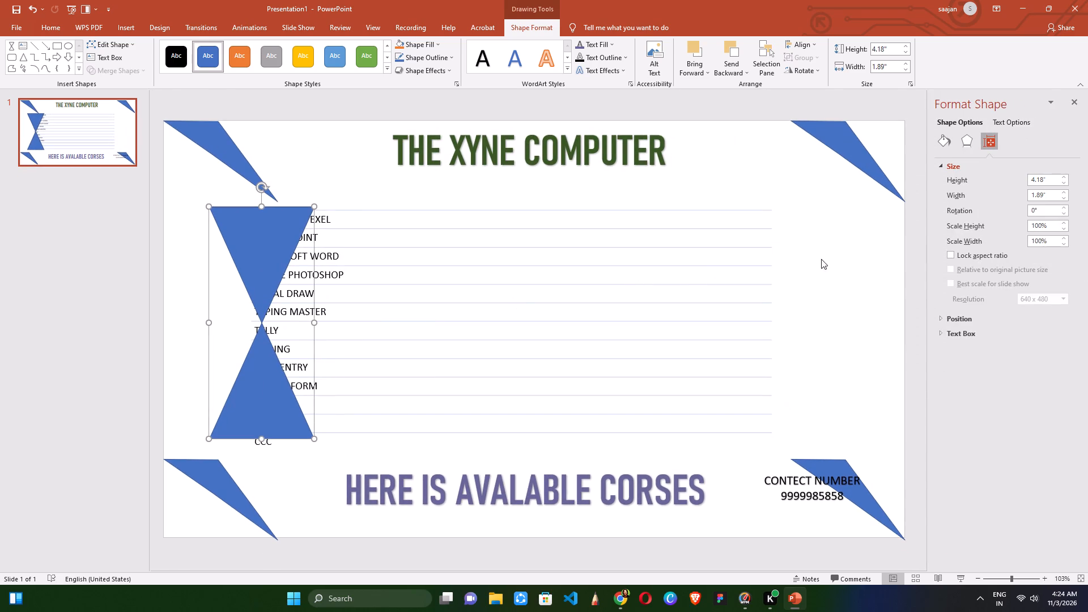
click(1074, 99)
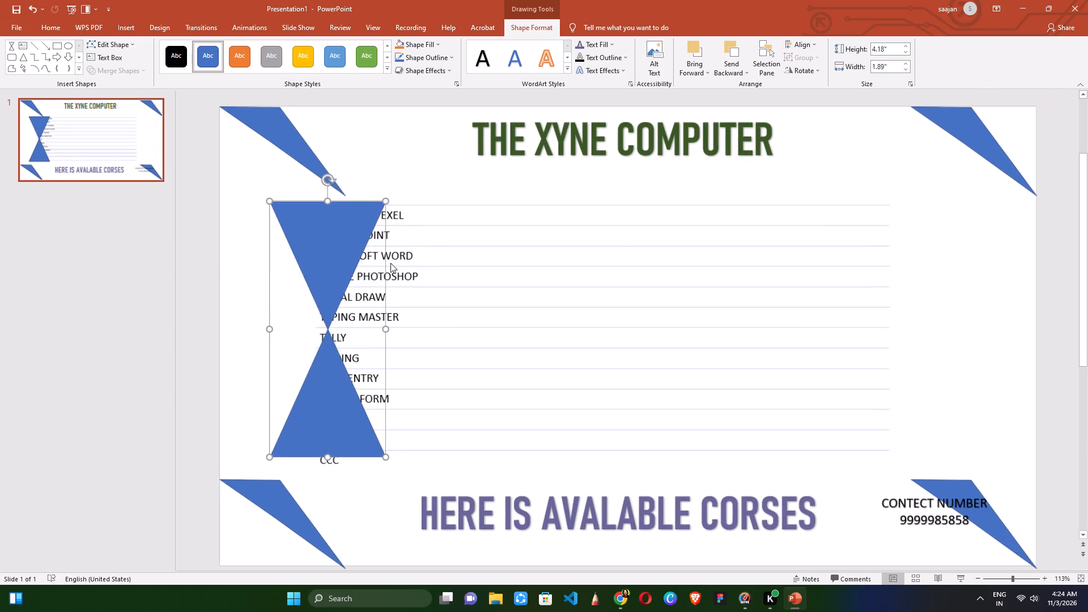
Send the hourglass shape to the back, behind the course list text.
right_click(343, 279)
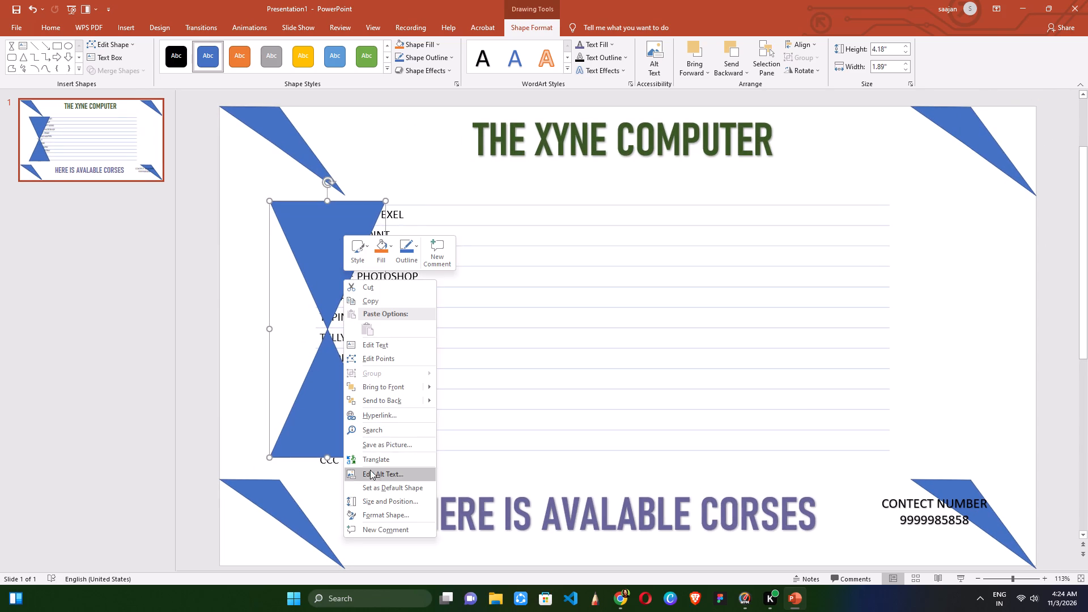
click(399, 403)
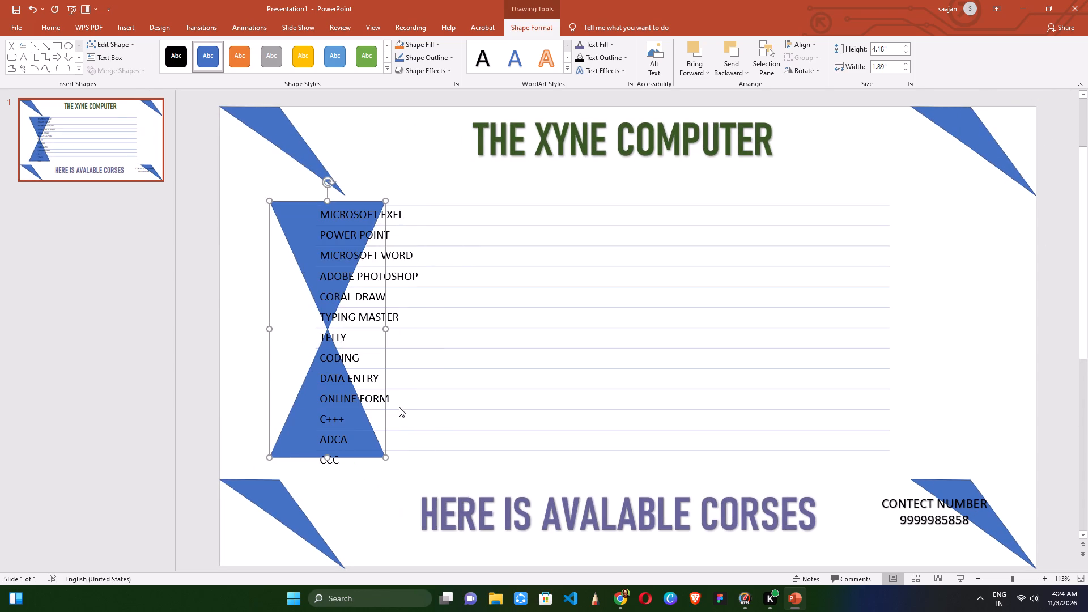
Set the outline colour of the divider line above ONLINE FORM in the course list to white.
right_click(334, 389)
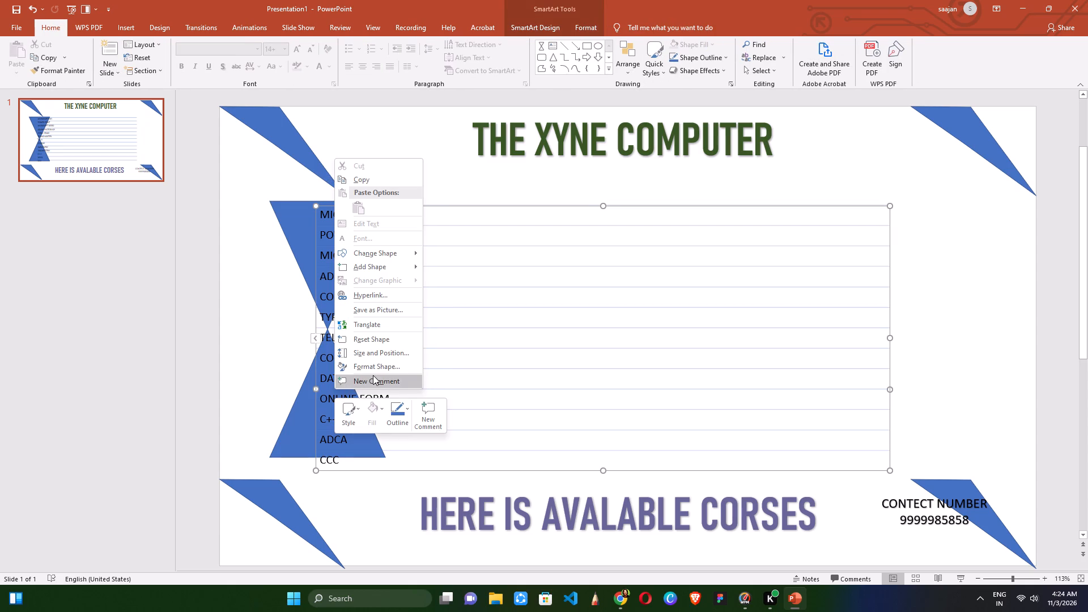
click(375, 371)
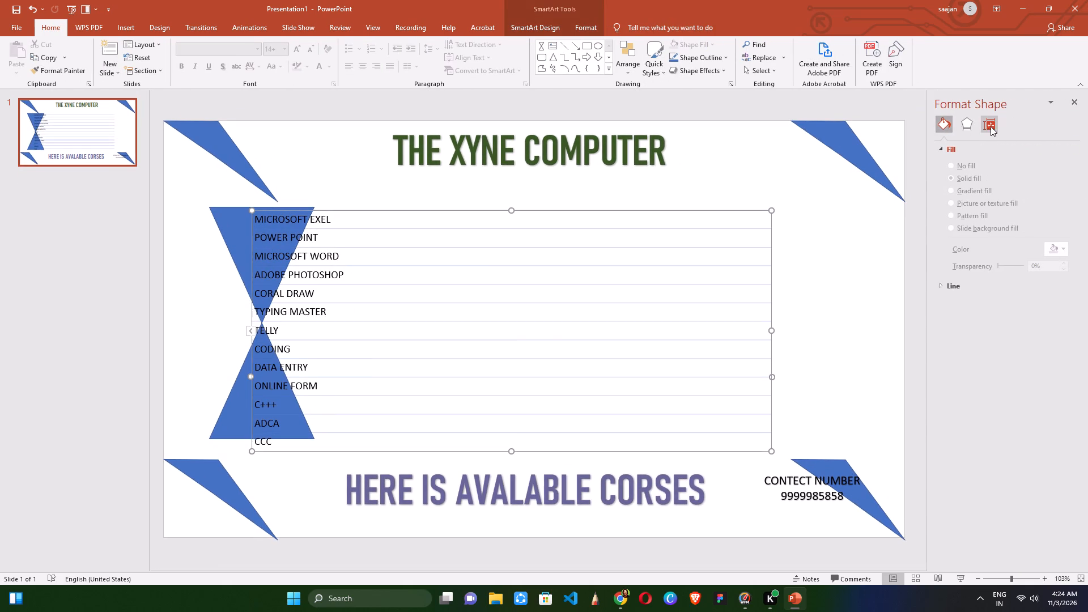
click(959, 130)
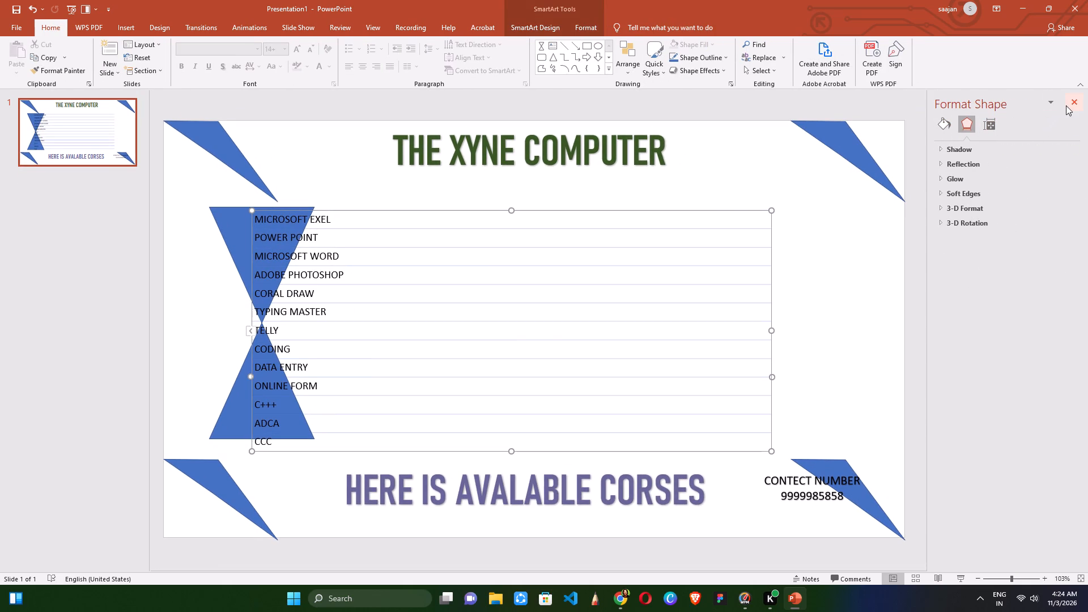
click(1066, 104)
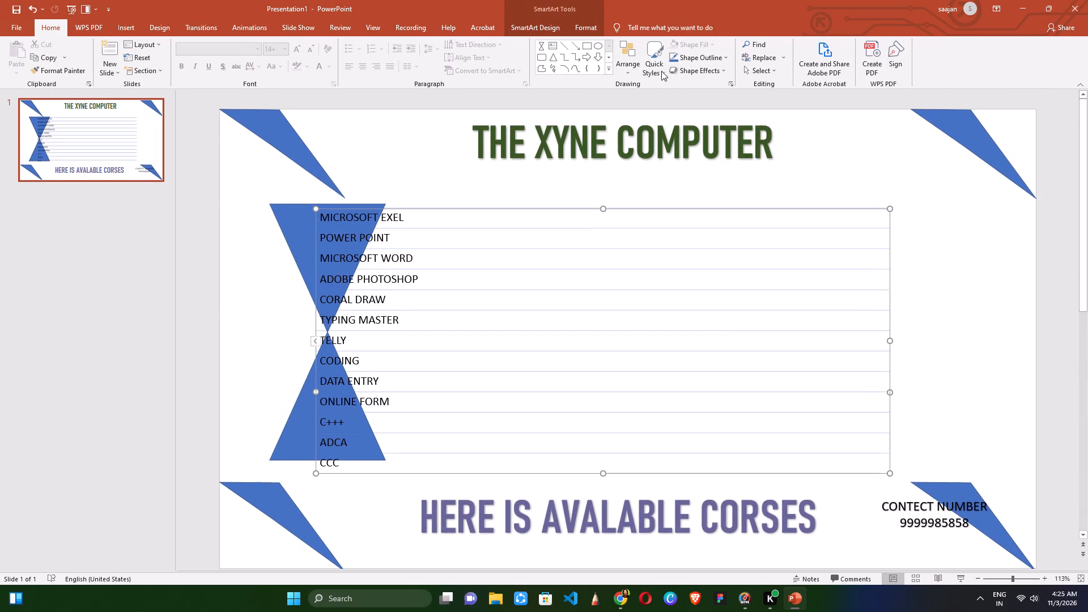
click(678, 63)
click(691, 58)
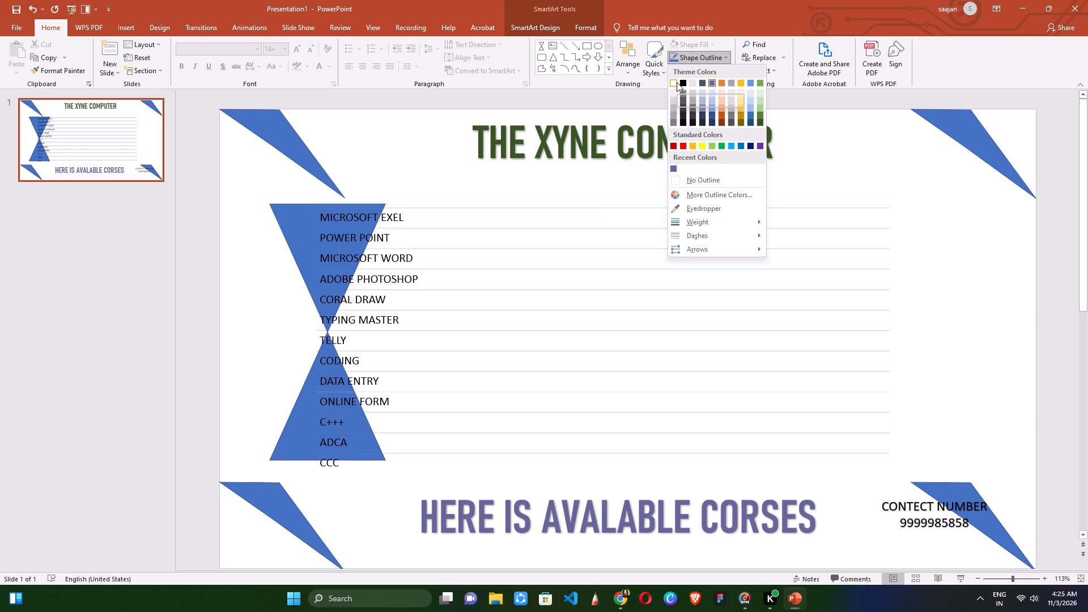
click(671, 82)
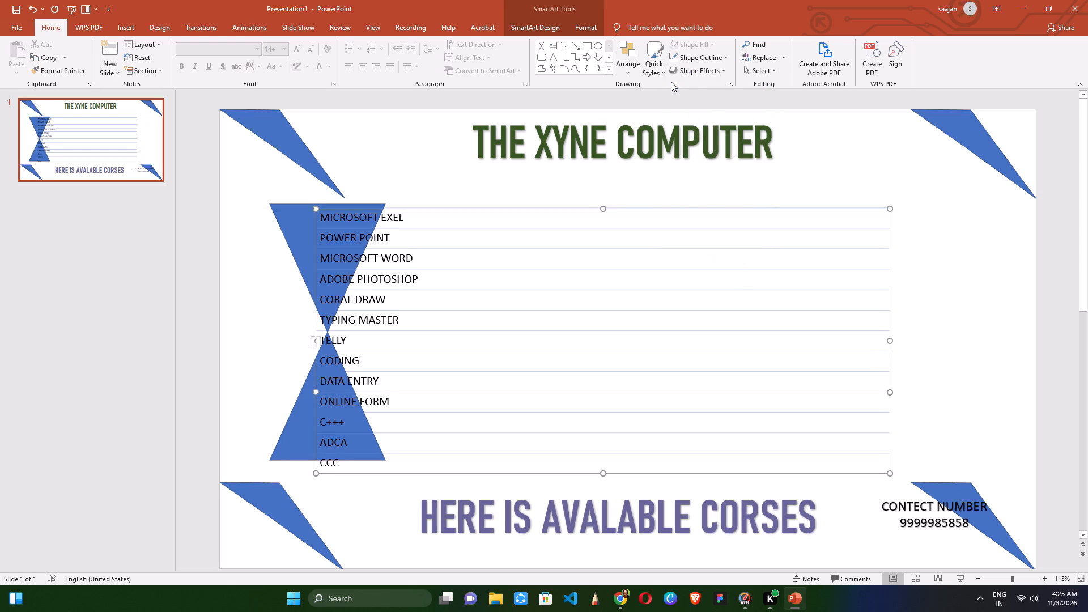
Set both the fill and the outline of the hourglass shape behind the course list to white.
click(305, 433)
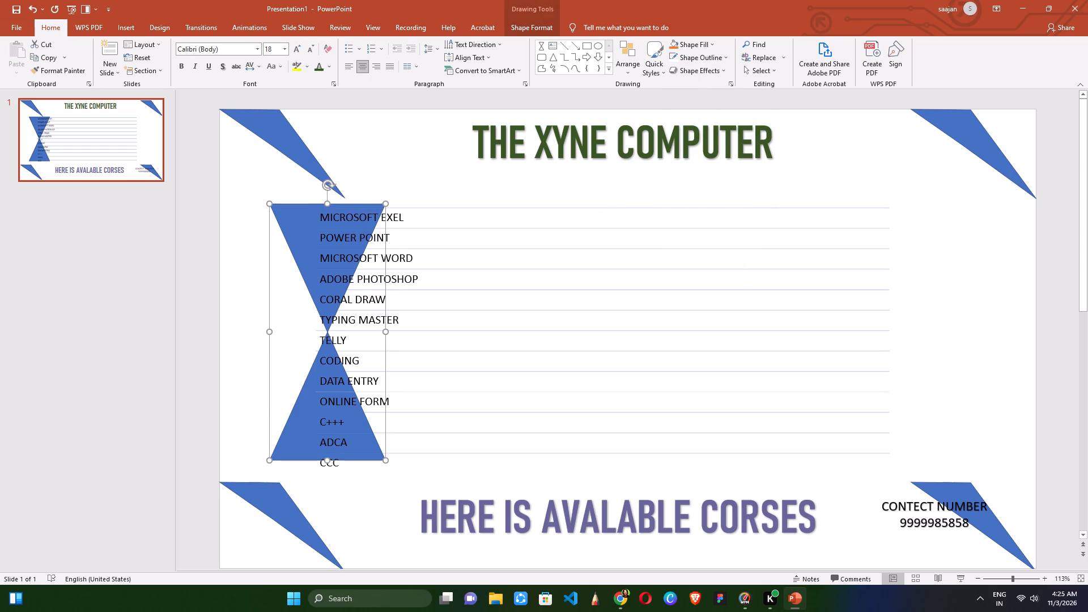
right_click(305, 433)
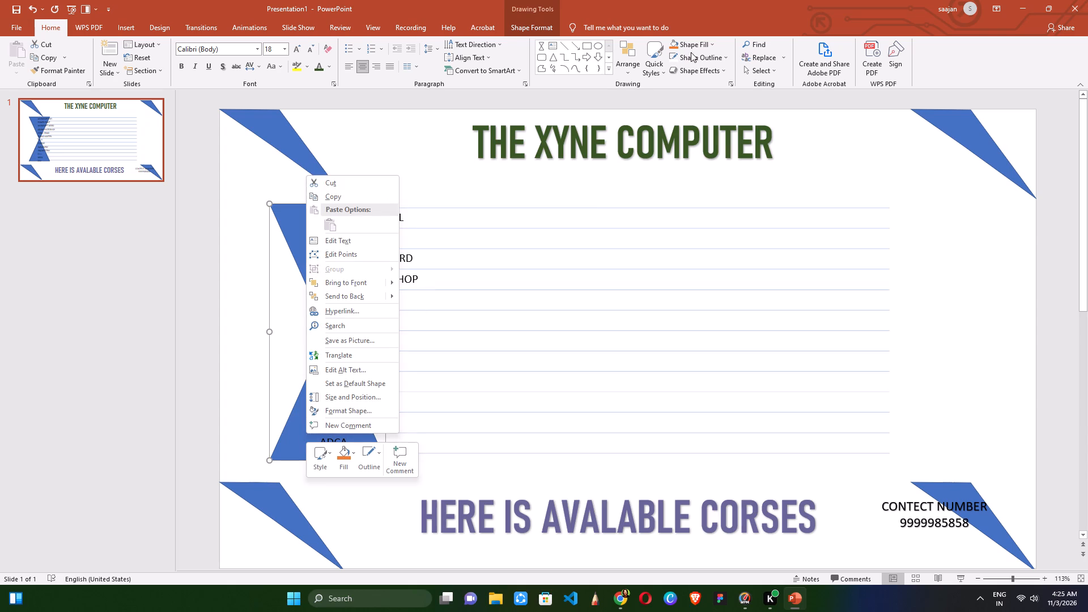
click(690, 42)
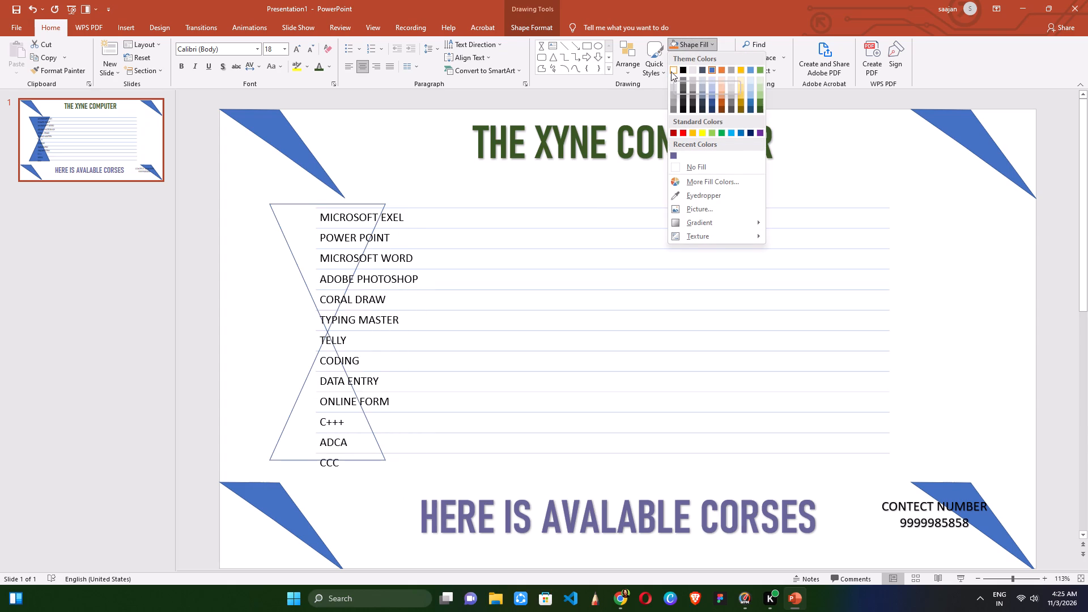
click(671, 71)
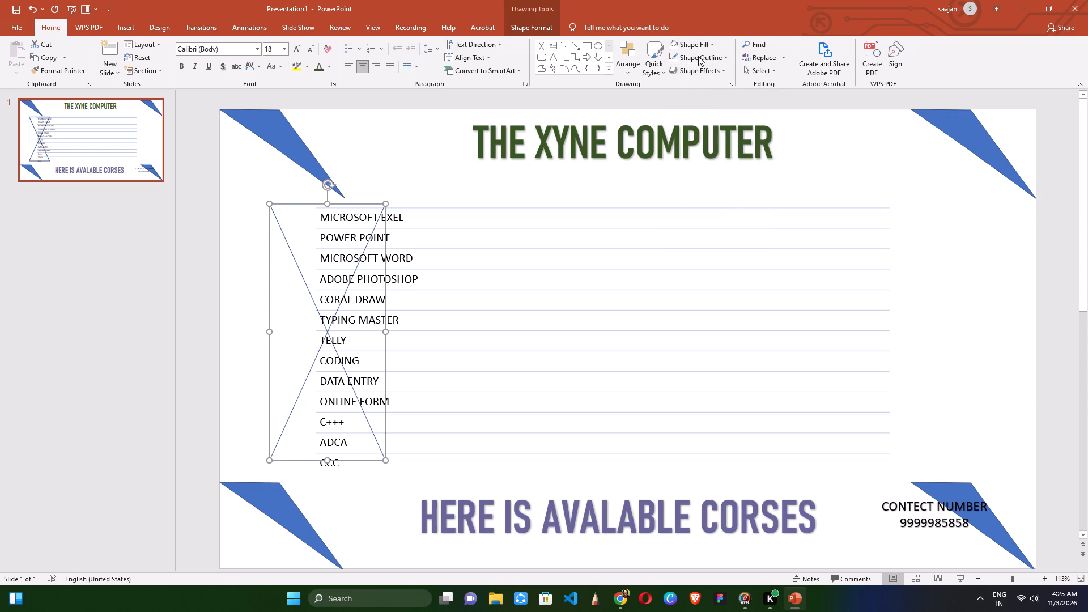
click(698, 45)
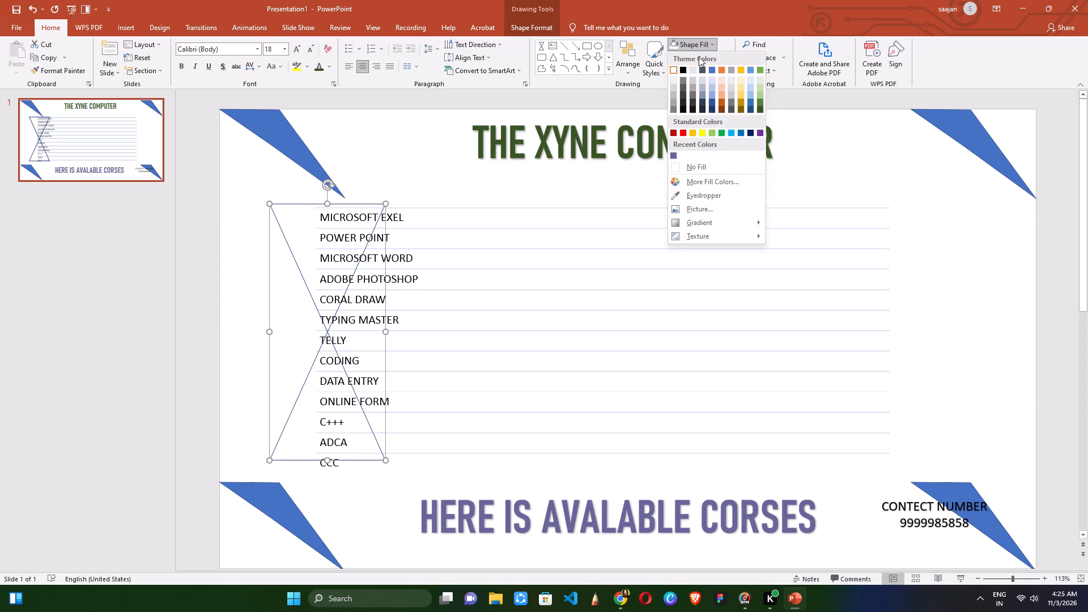
click(674, 69)
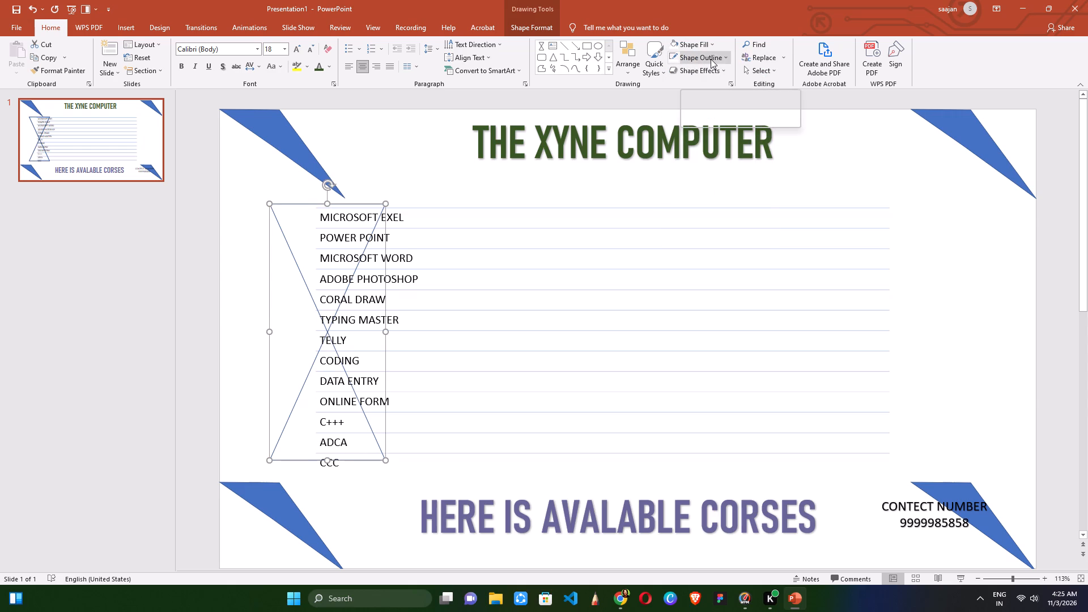
click(711, 58)
click(676, 80)
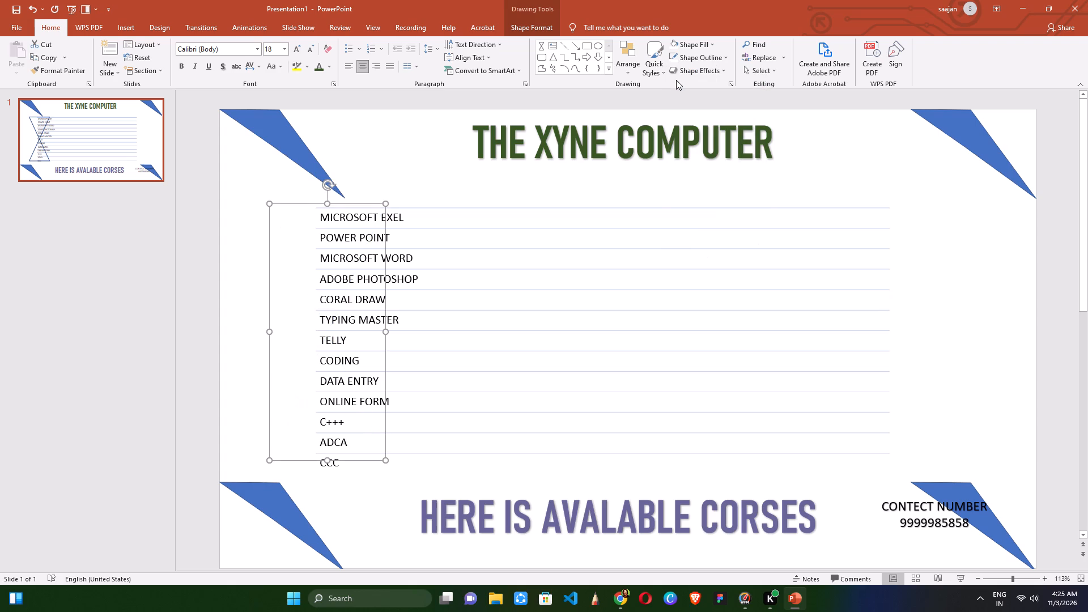
Add an outer shadow offset to the left to the white hourglass shape.
click(687, 76)
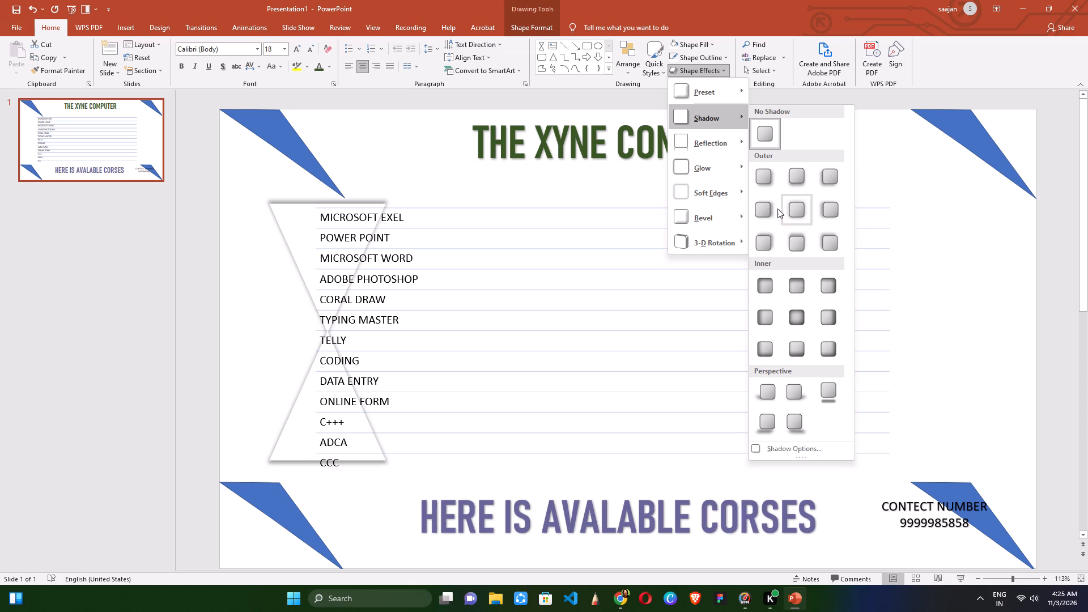
click(827, 206)
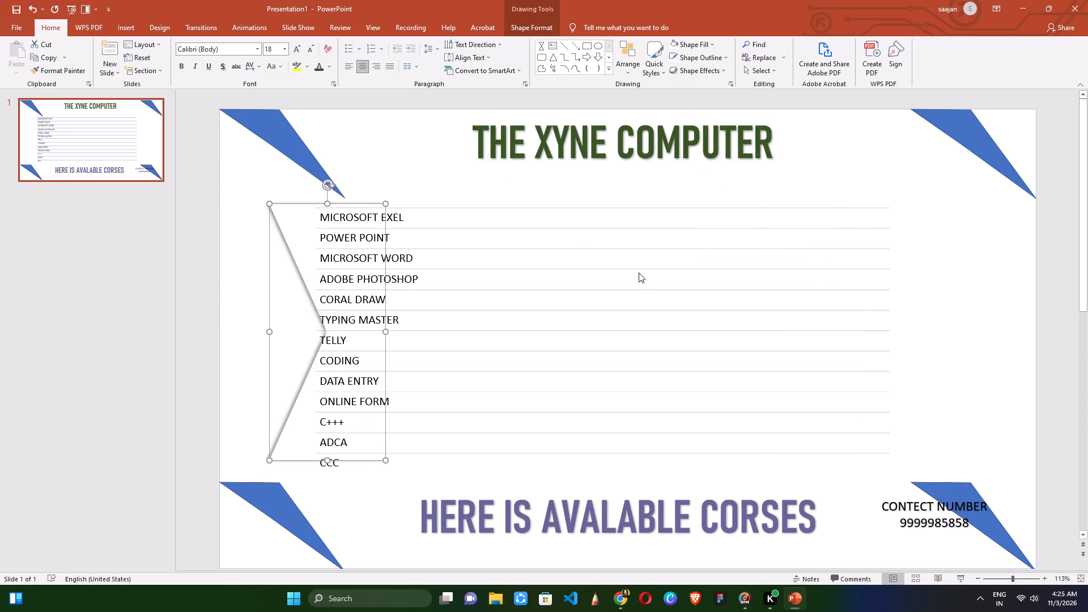
Duplicate the shadowed hourglass and place the copy over the right end of the course list's divider lines.
key(ctrl+d)
drag(330, 303, 448, 296)
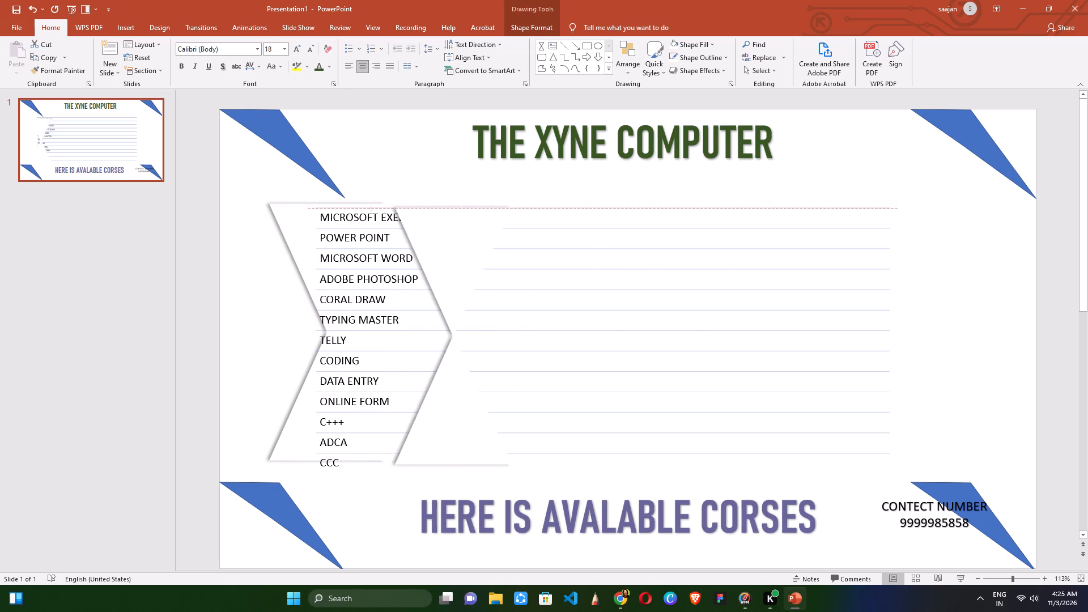
drag(448, 296, 826, 282)
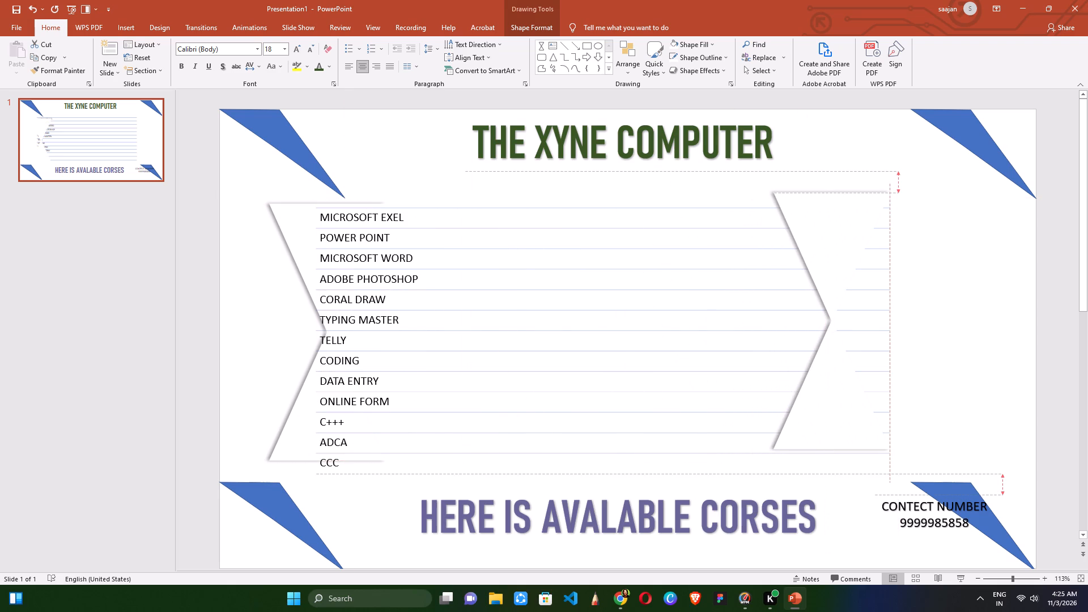
drag(826, 282, 834, 287)
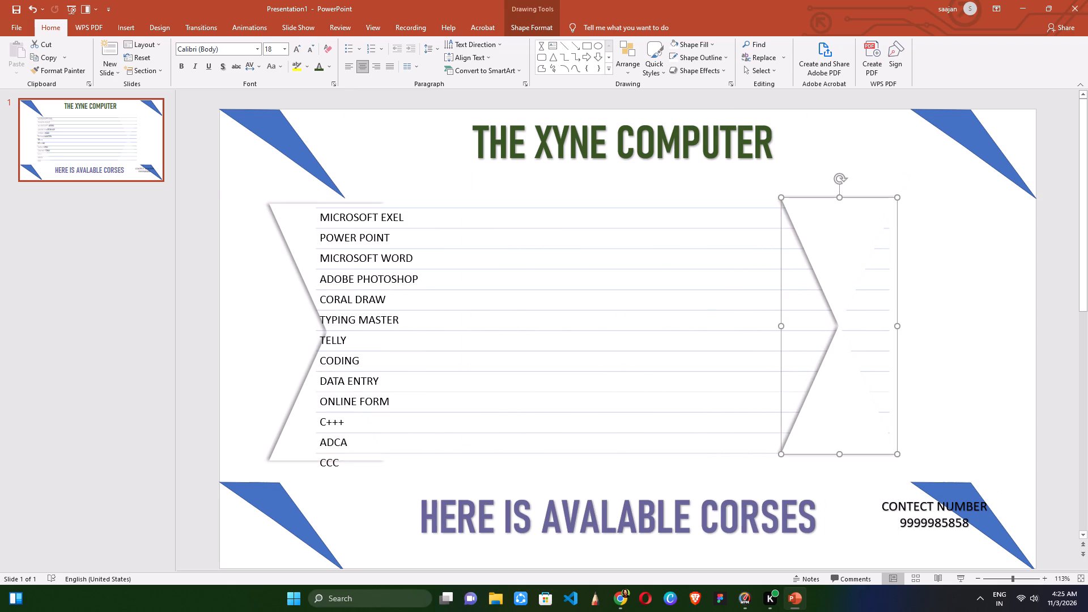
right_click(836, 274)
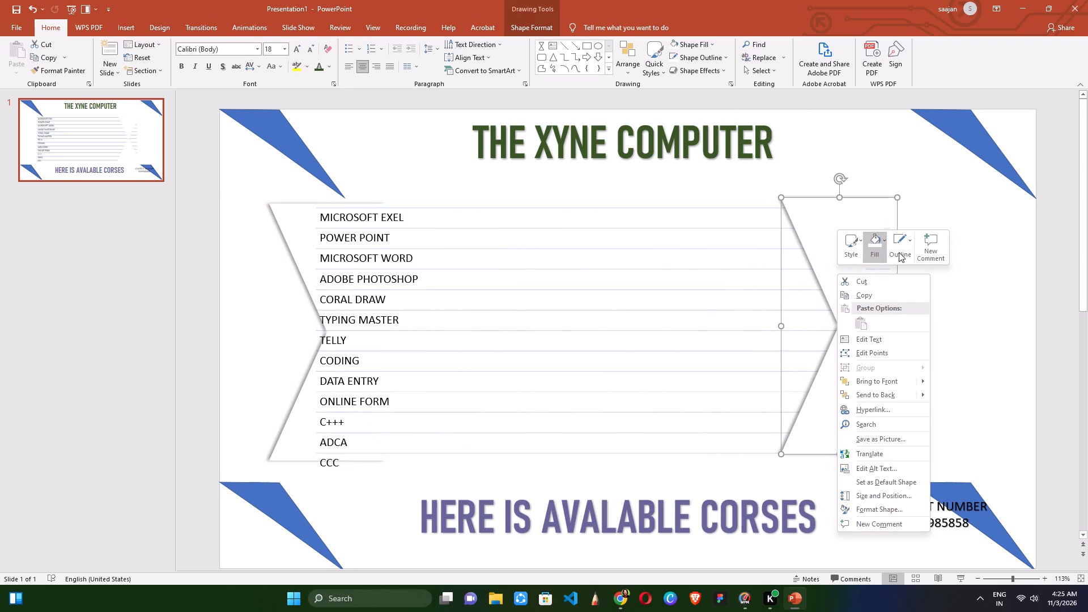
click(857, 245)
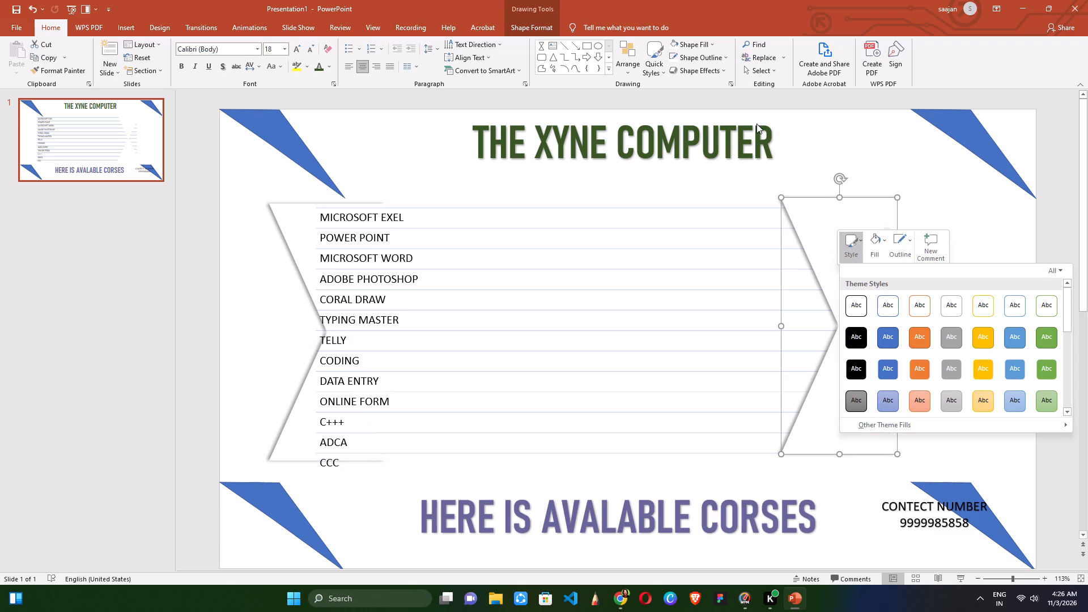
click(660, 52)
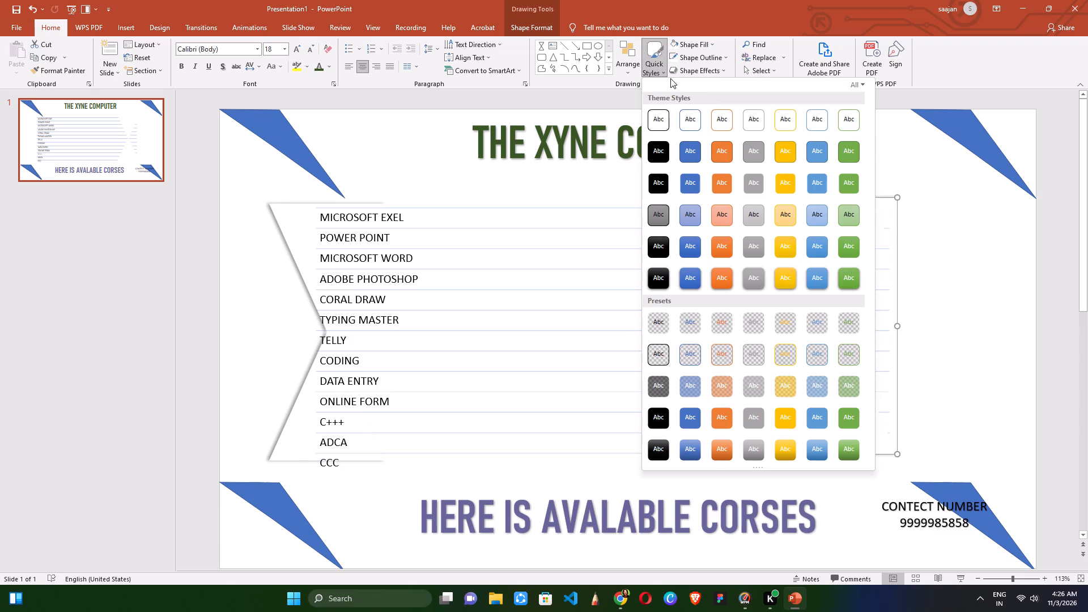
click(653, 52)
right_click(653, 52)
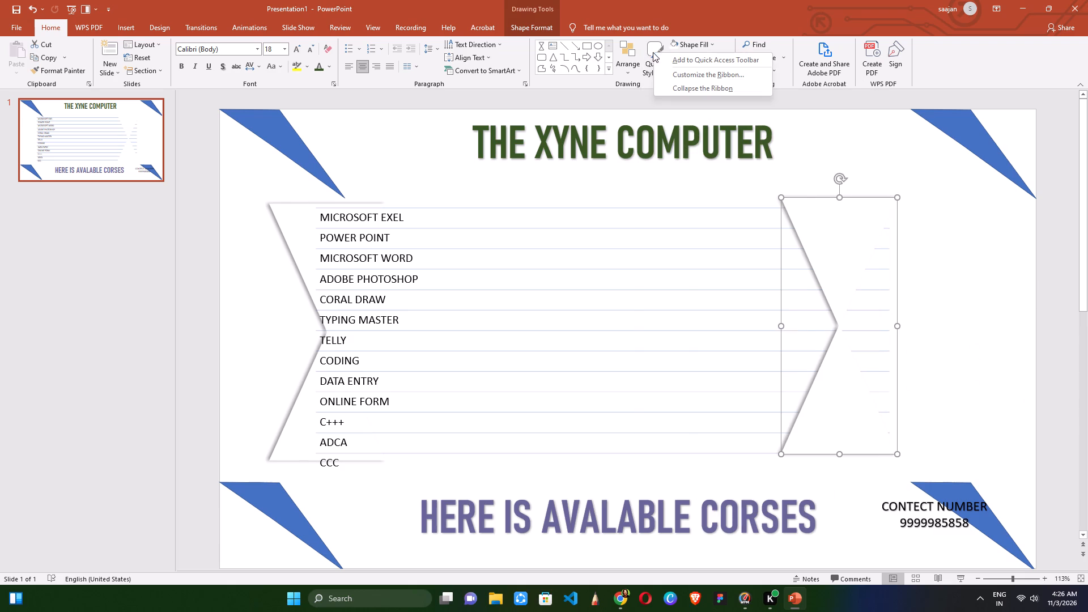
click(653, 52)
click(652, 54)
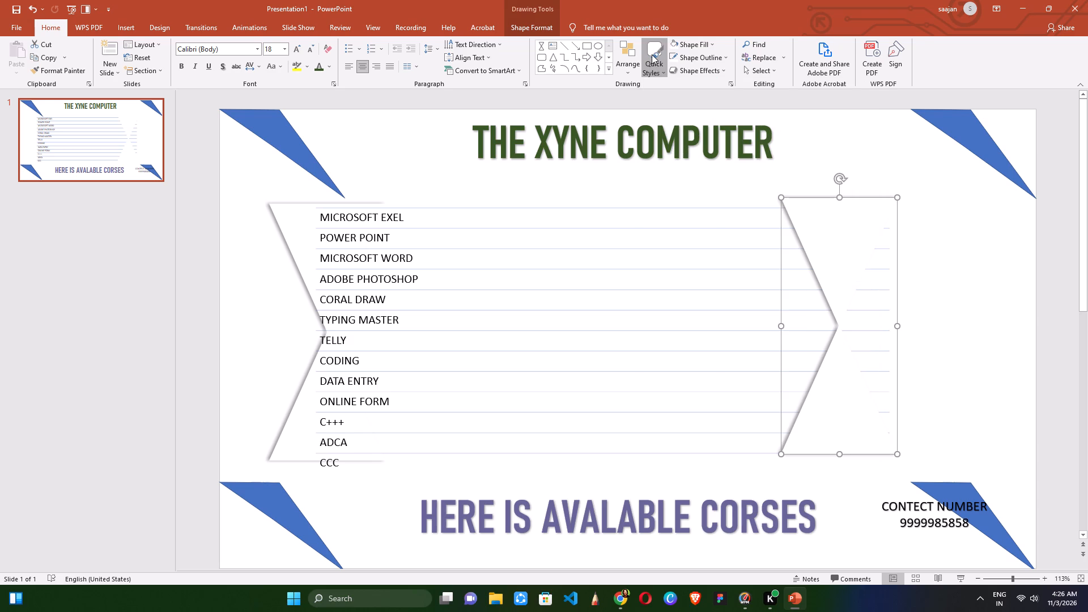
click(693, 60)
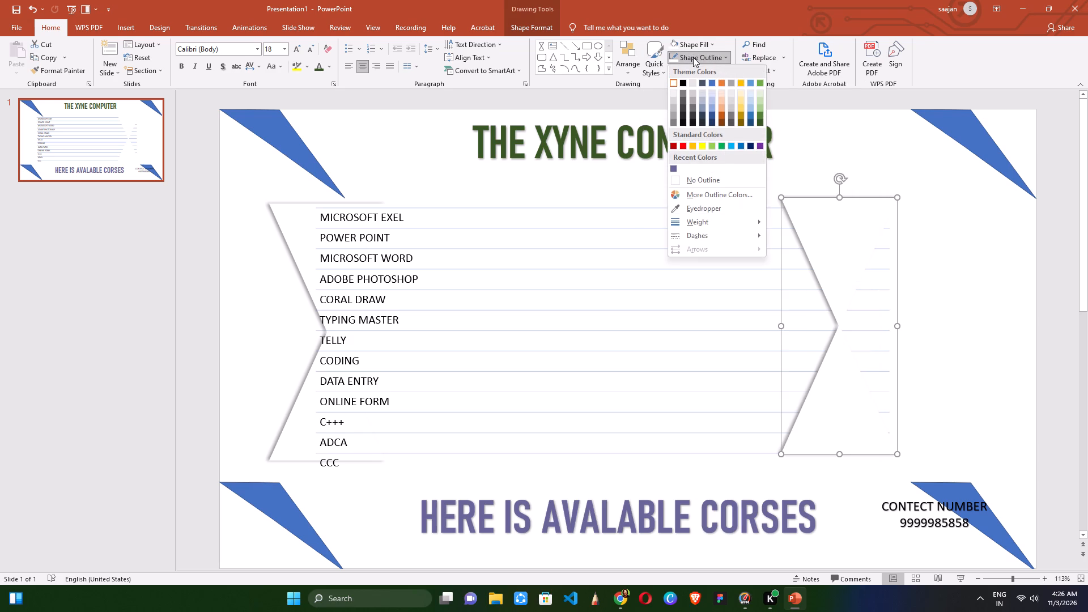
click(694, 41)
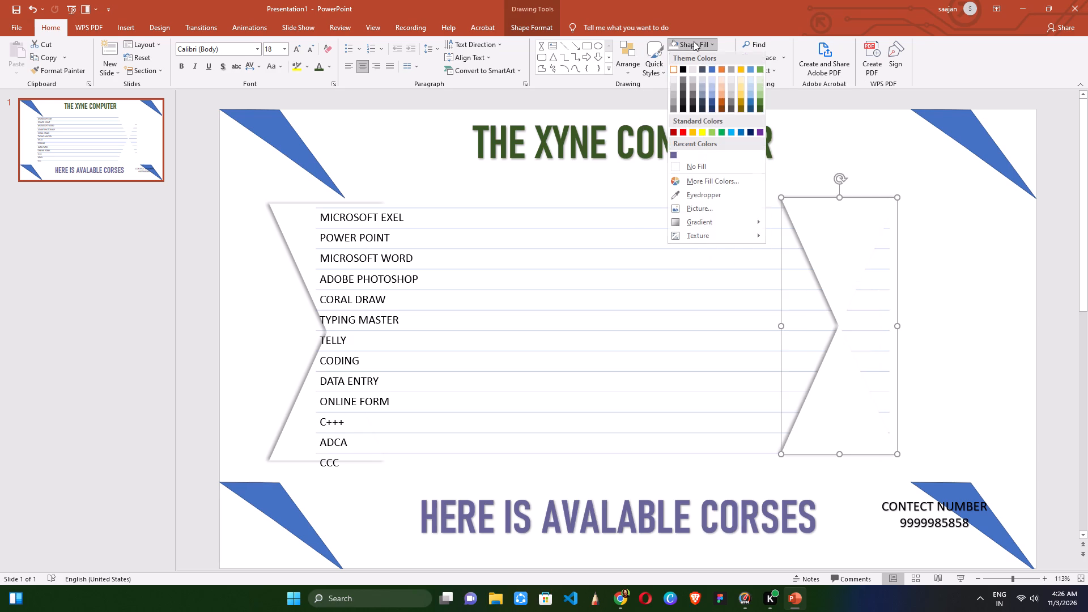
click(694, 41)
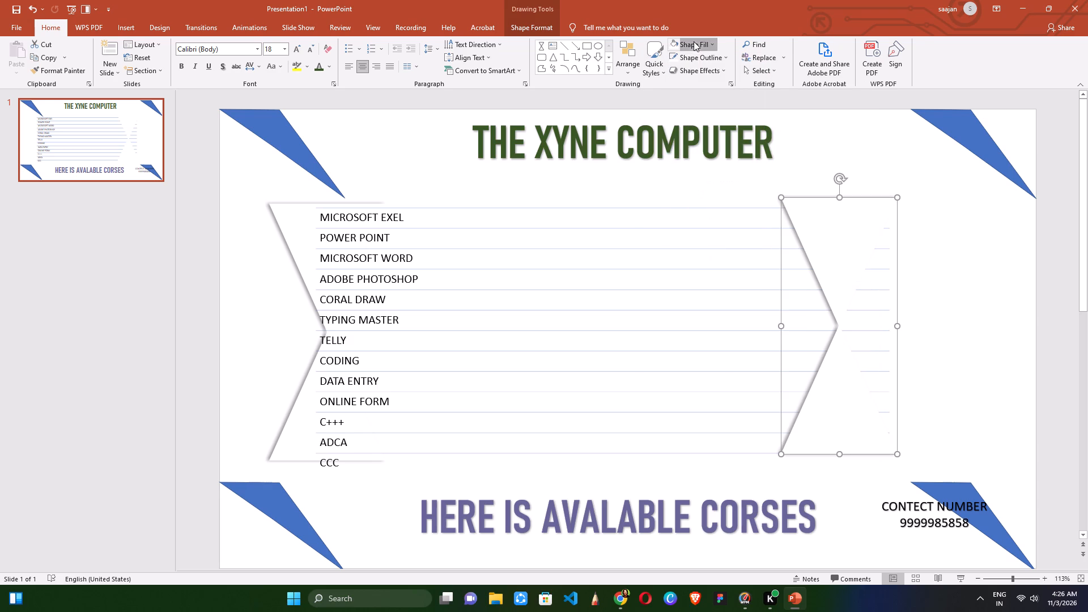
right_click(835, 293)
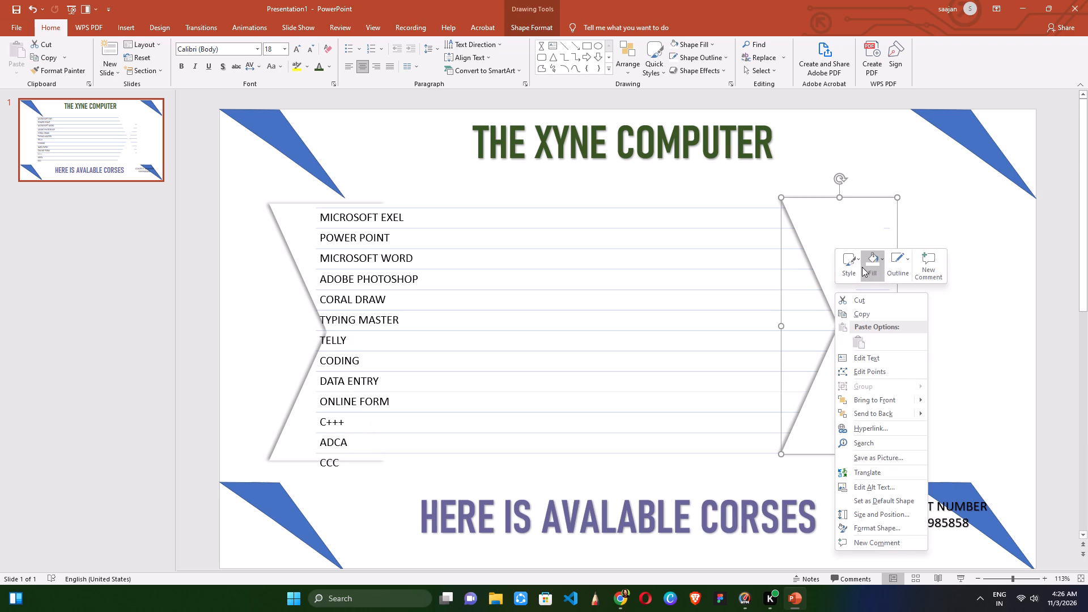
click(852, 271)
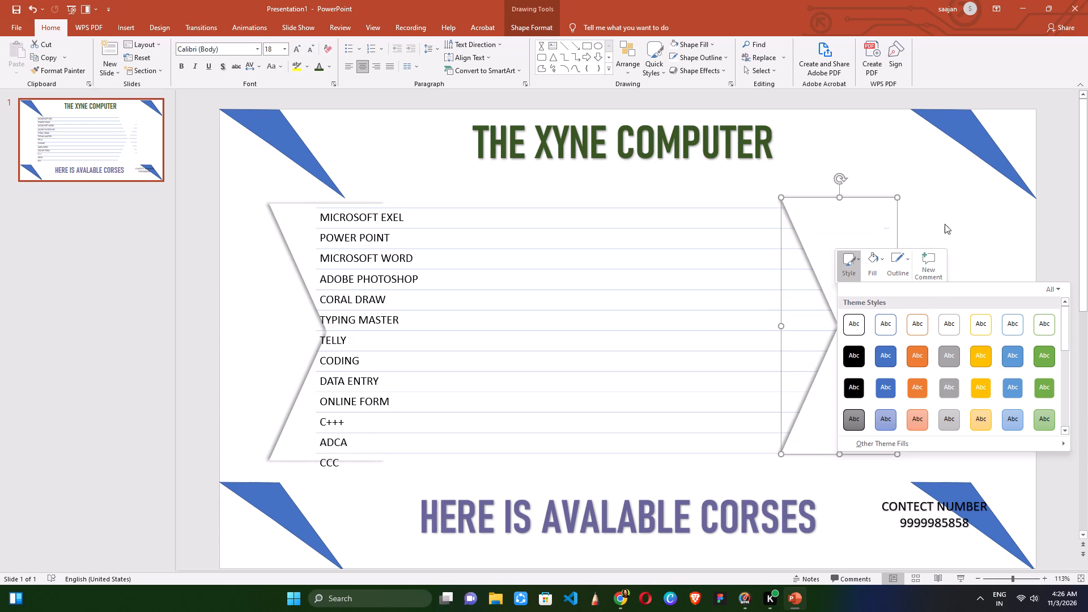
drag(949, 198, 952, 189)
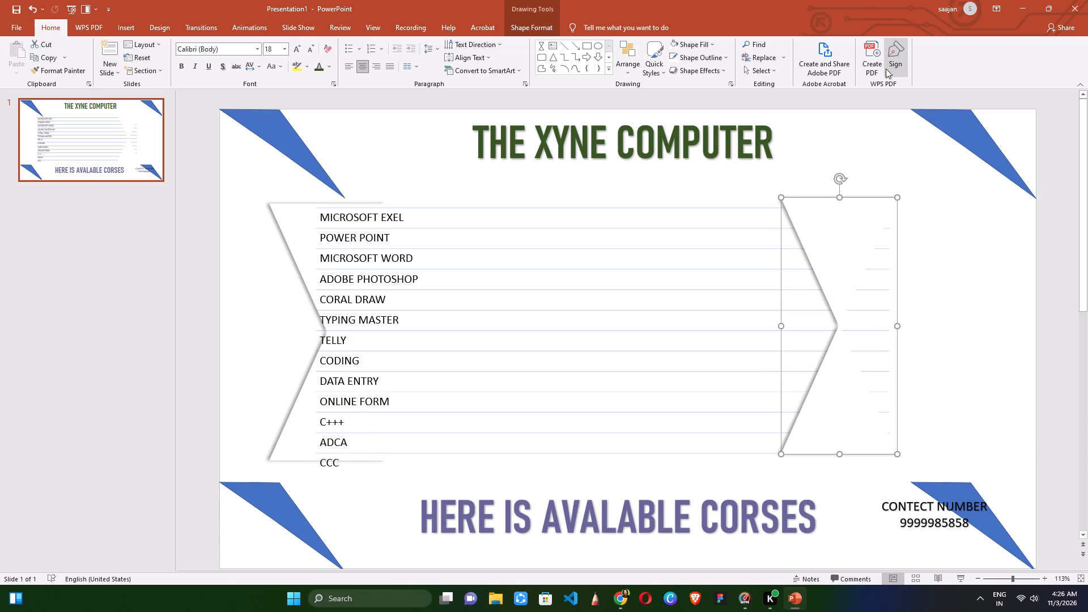
Move the left hourglass slightly outward, to the left, so its centre point clears the course list text.
drag(304, 410, 304, 411)
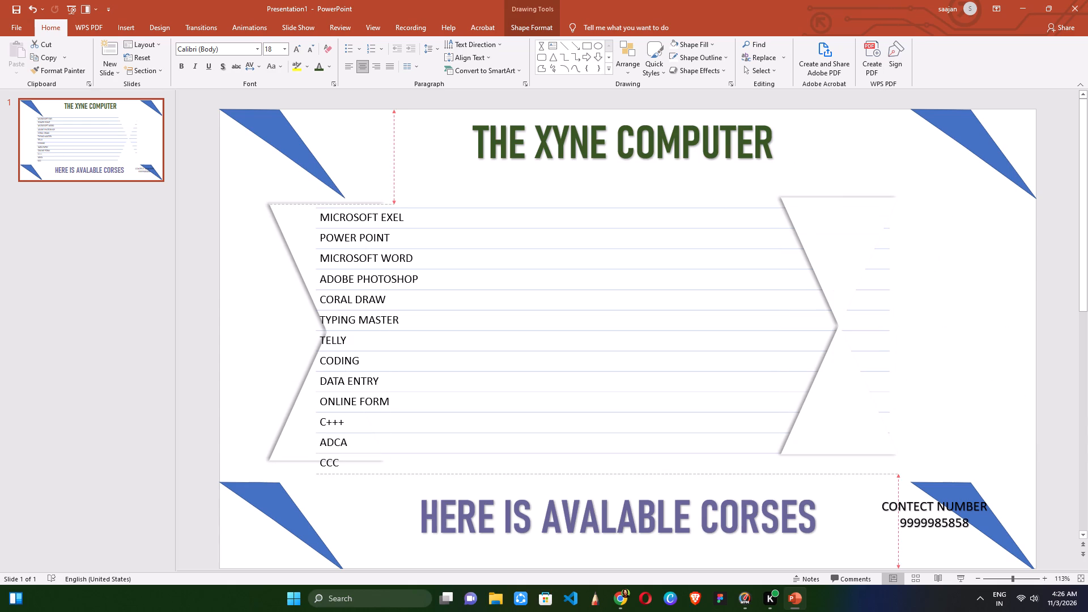
drag(304, 411, 295, 411)
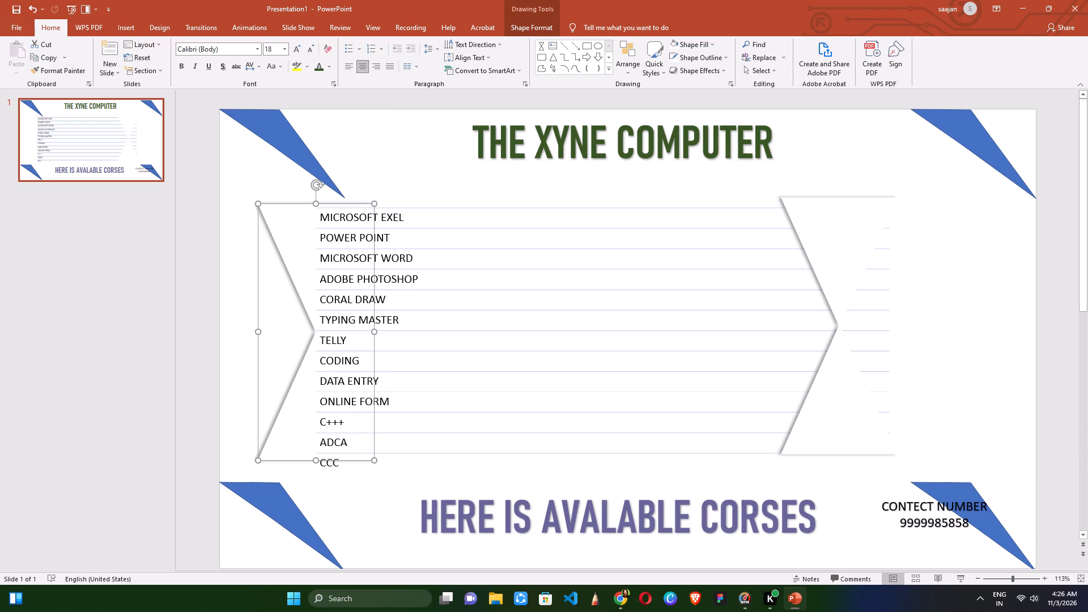
click(444, 173)
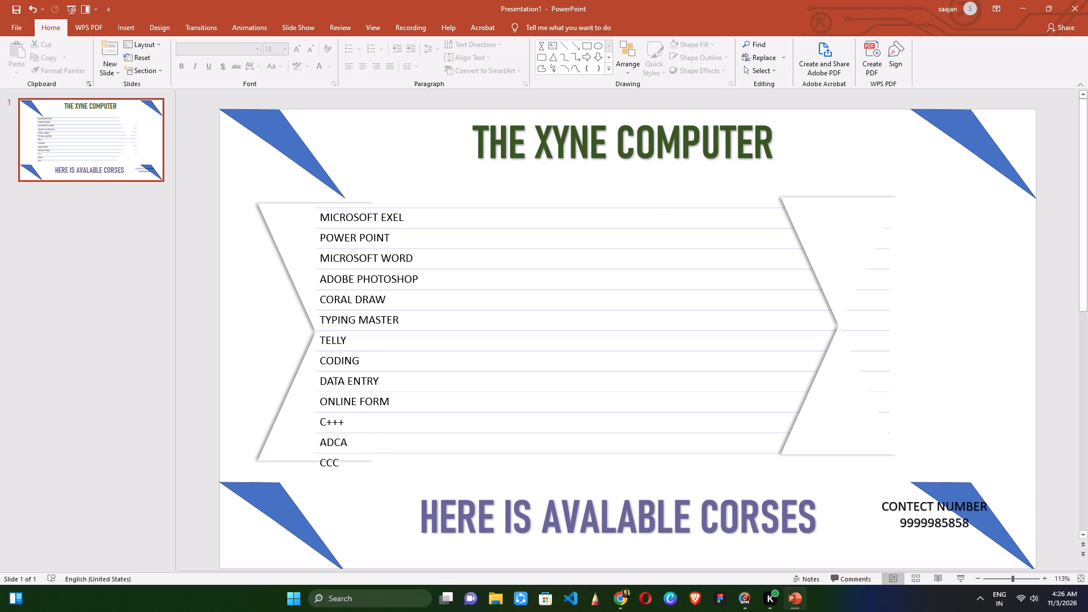
Move the right hourglass outward so its centre point sits just past the right ends of the course list's divider lines.
click(834, 264)
drag(834, 265, 849, 274)
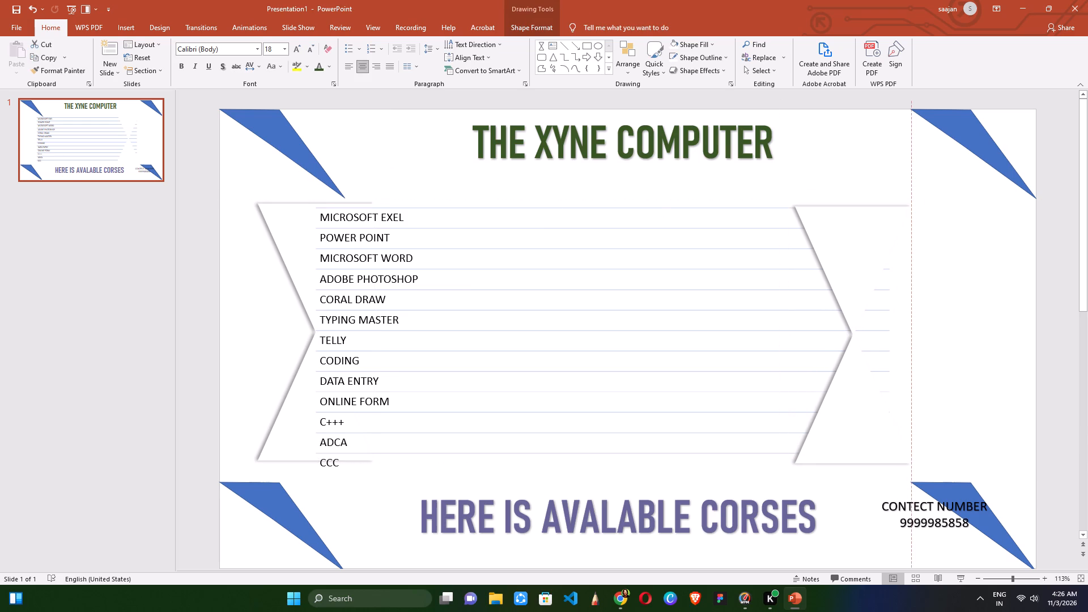
drag(849, 274, 866, 276)
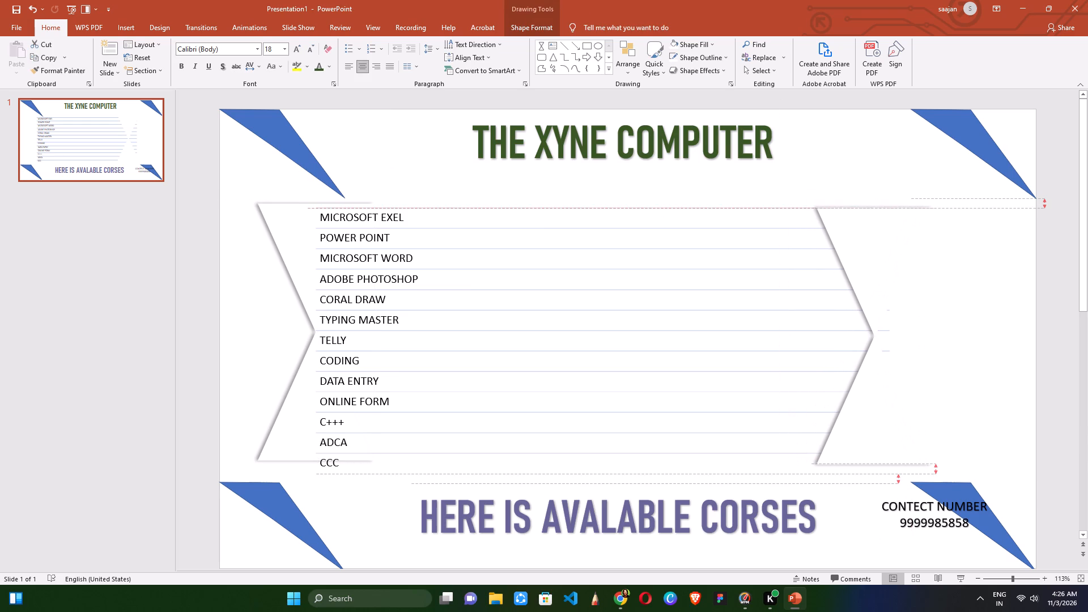
drag(866, 276, 885, 281)
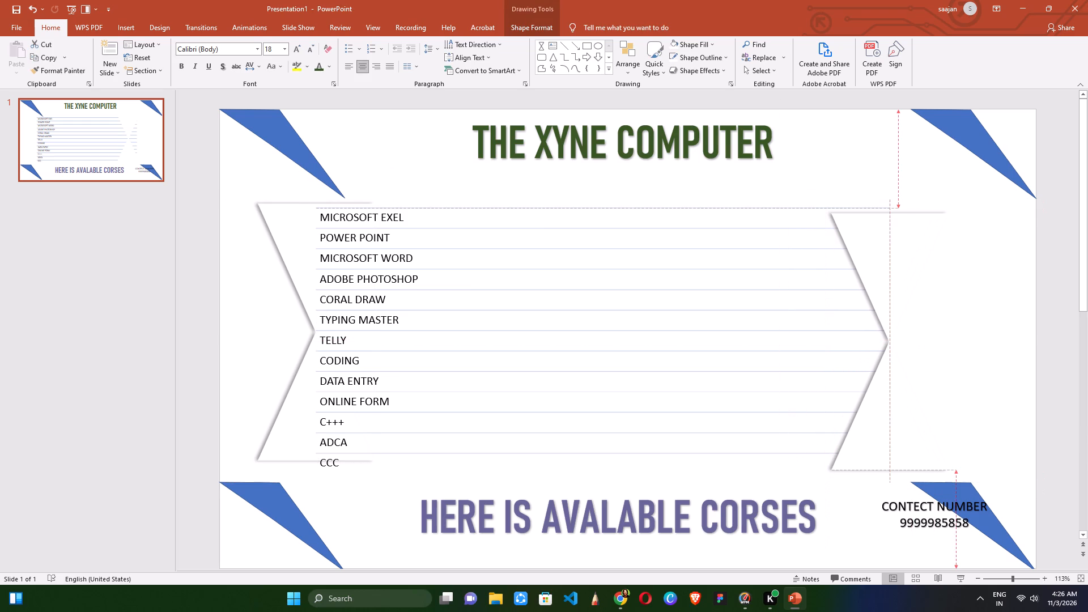
drag(885, 281, 902, 277)
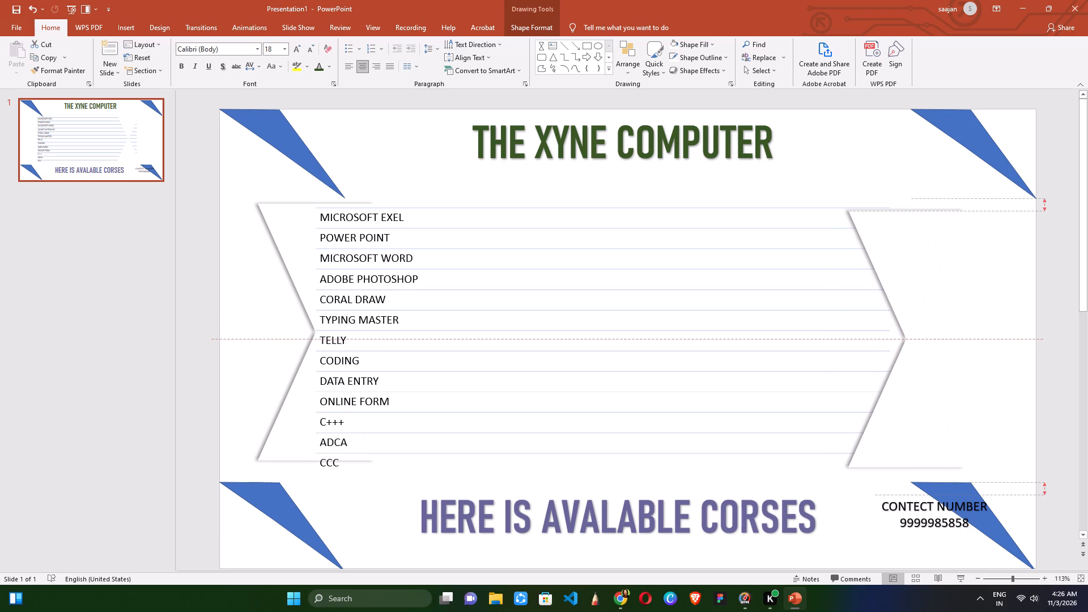
drag(902, 277, 902, 273)
click(1001, 266)
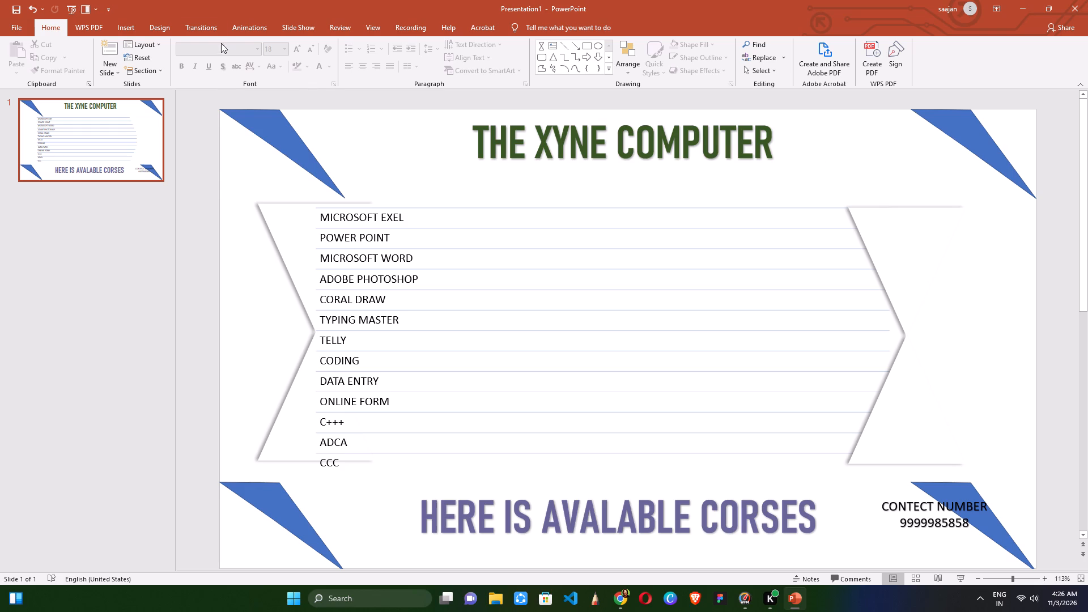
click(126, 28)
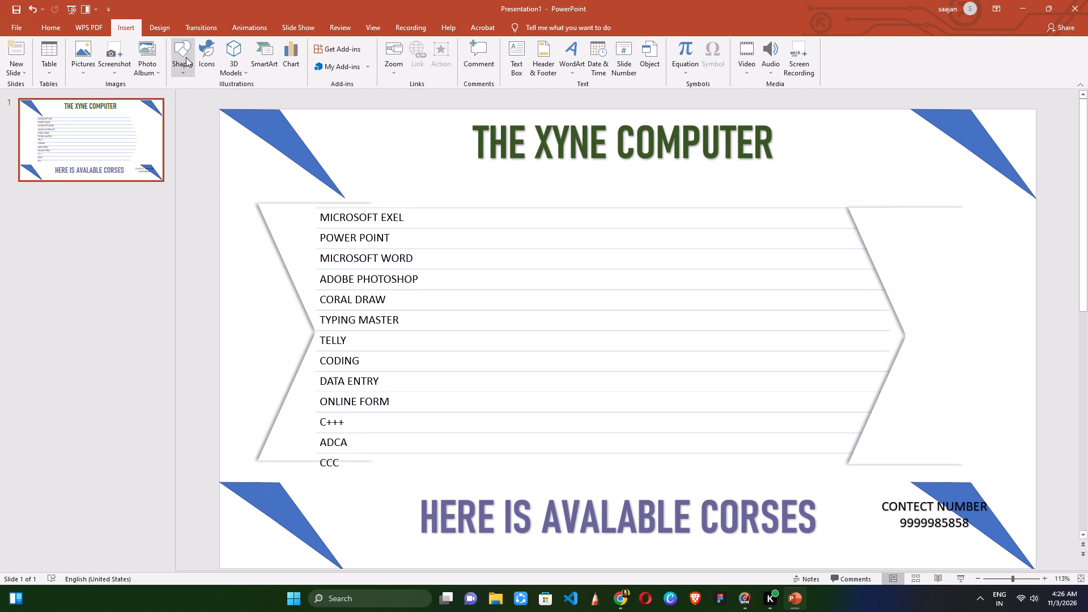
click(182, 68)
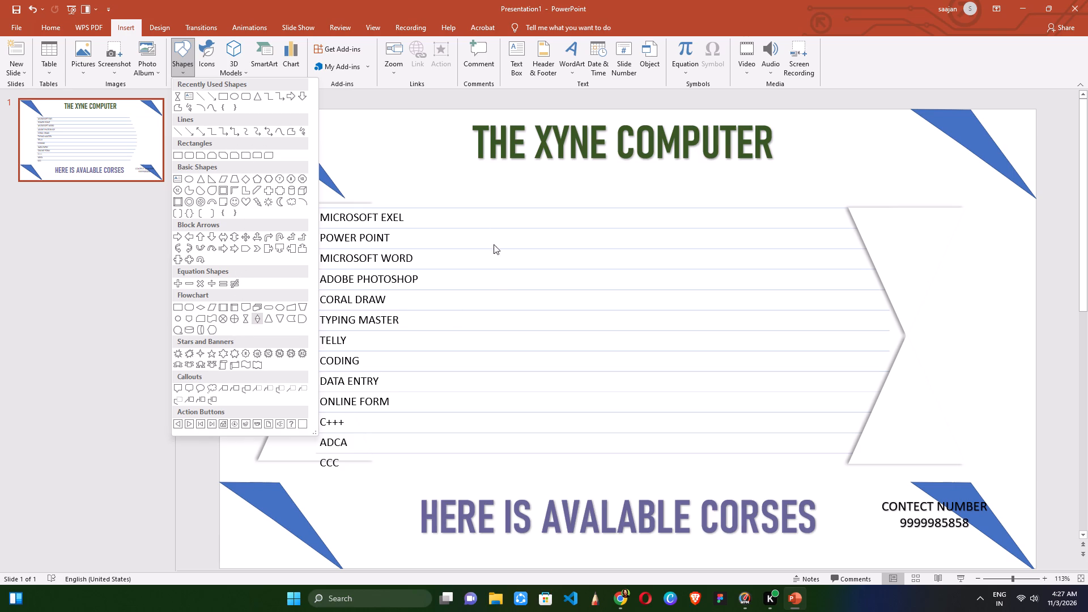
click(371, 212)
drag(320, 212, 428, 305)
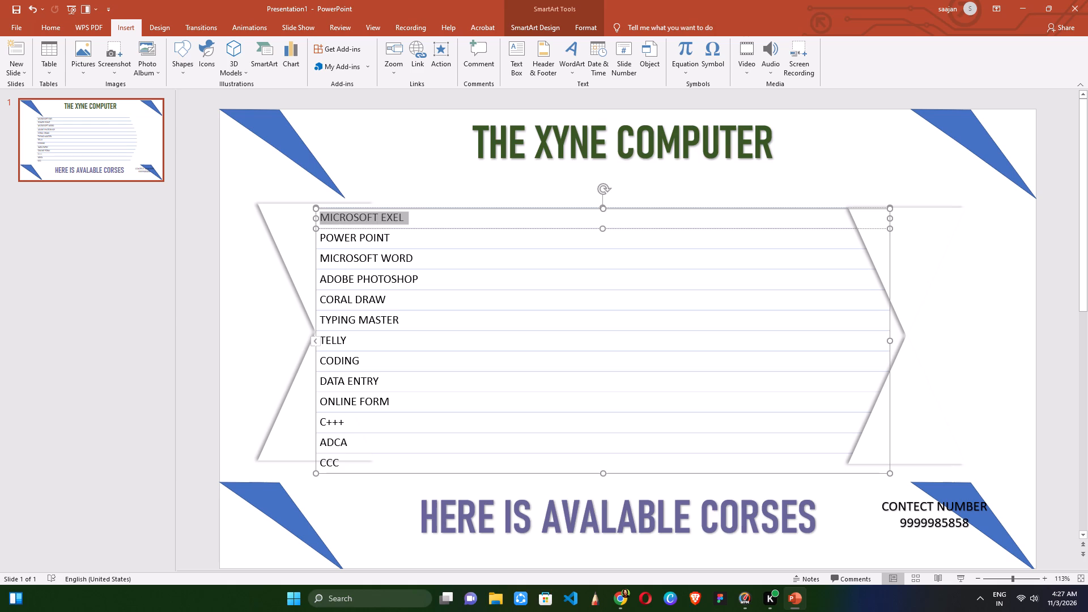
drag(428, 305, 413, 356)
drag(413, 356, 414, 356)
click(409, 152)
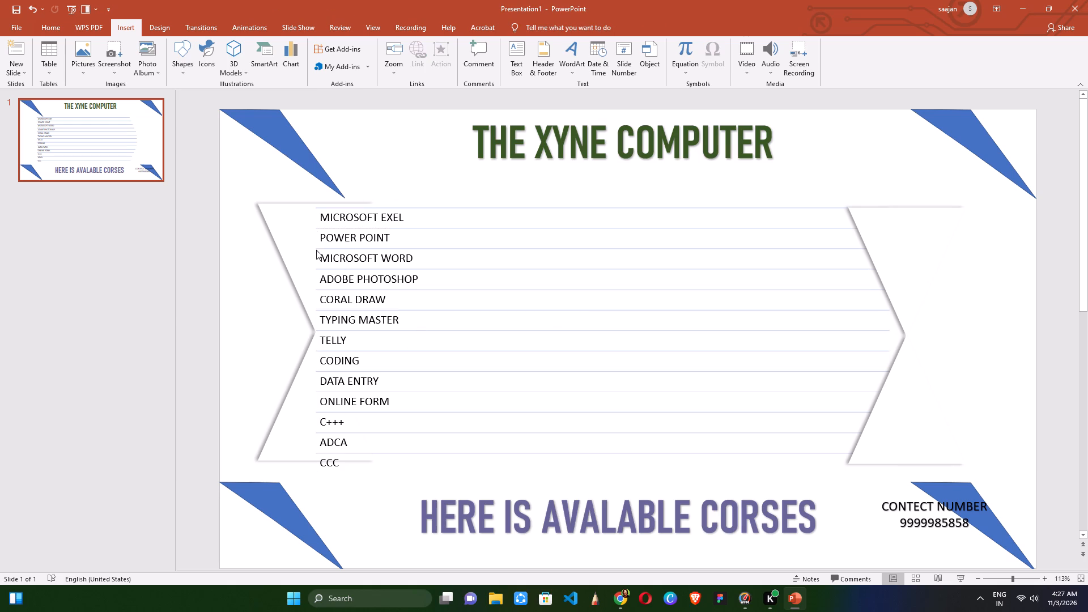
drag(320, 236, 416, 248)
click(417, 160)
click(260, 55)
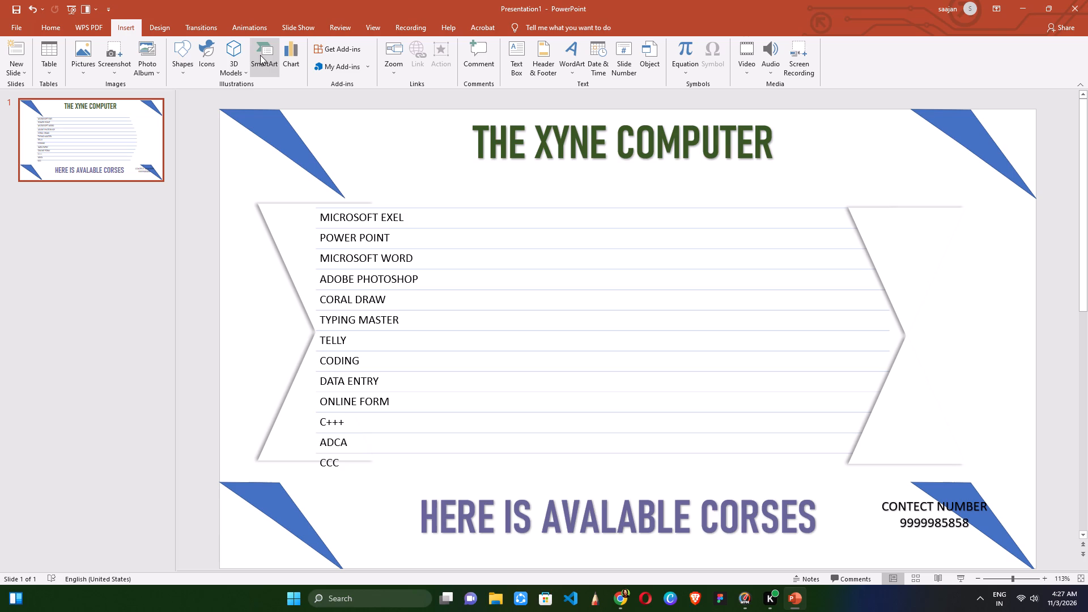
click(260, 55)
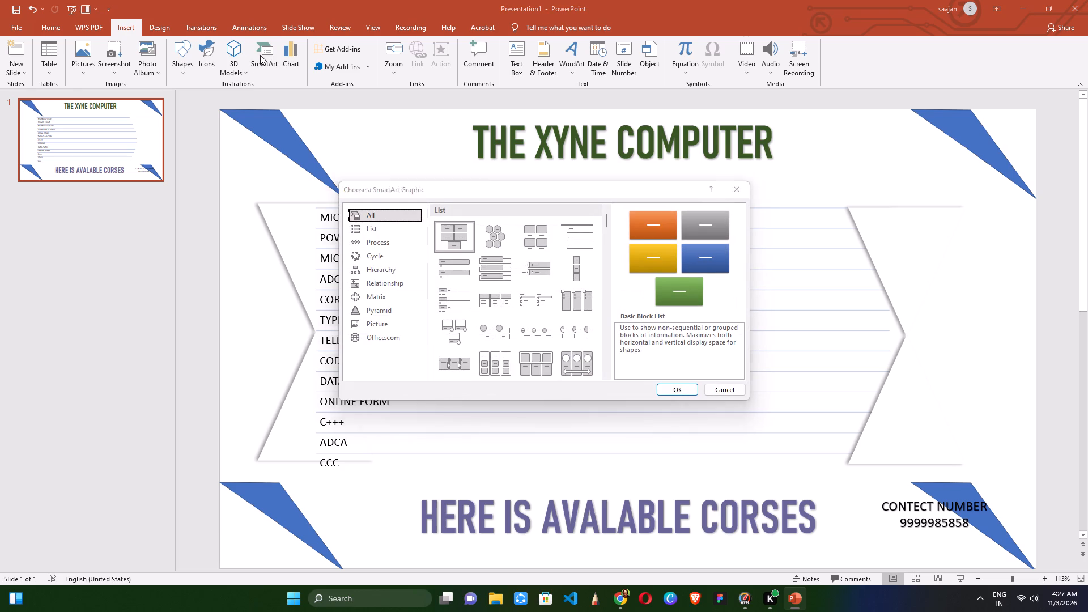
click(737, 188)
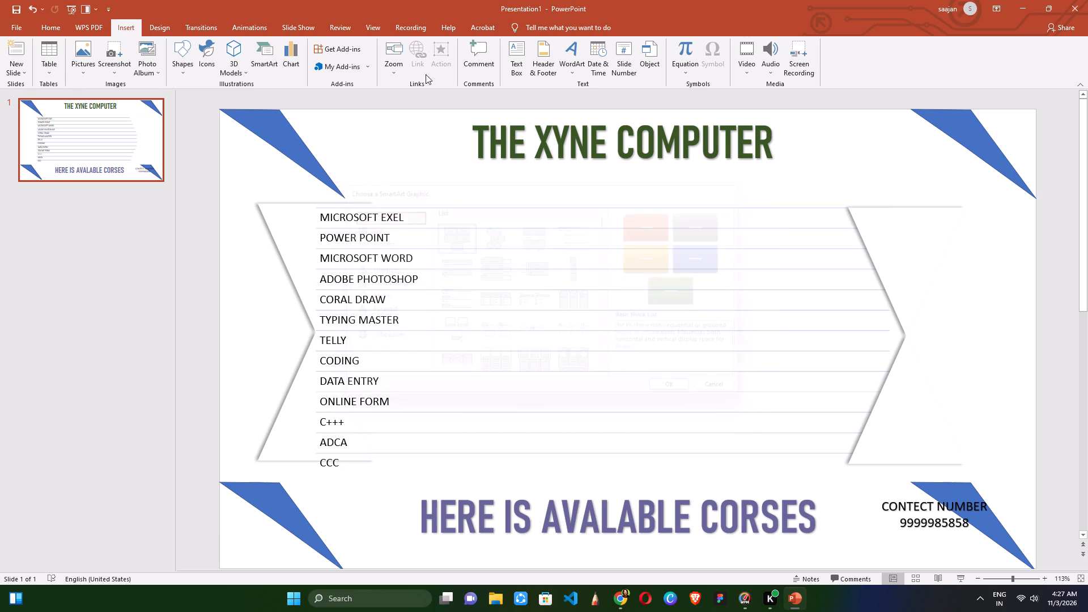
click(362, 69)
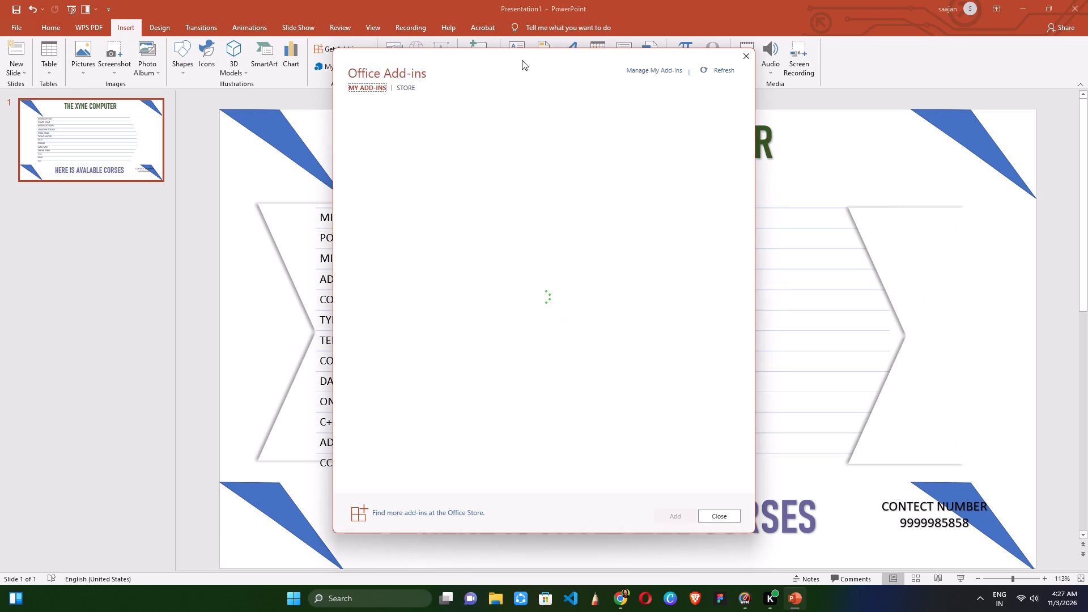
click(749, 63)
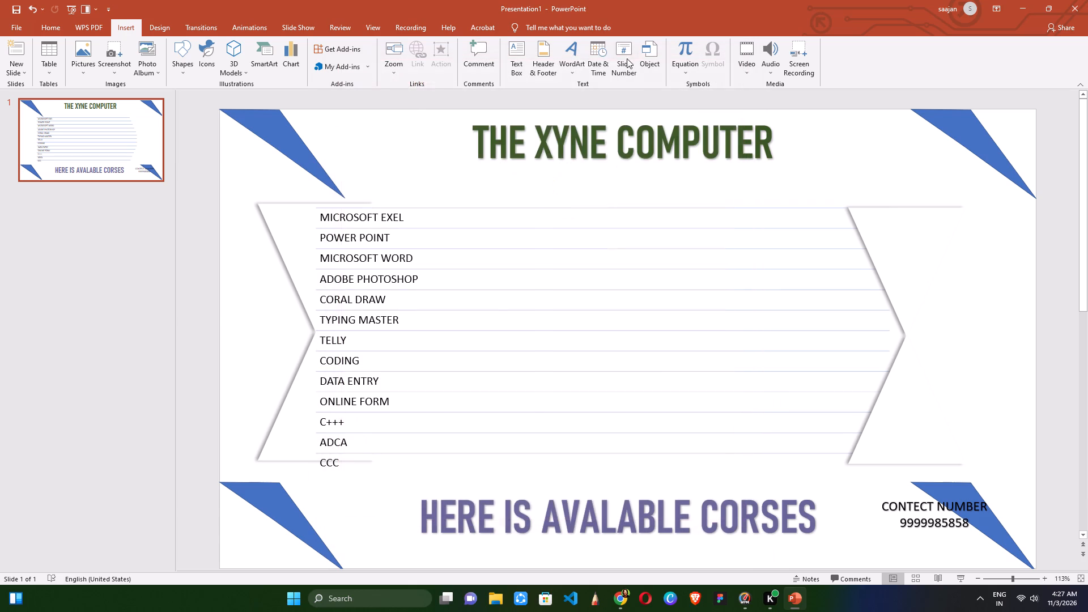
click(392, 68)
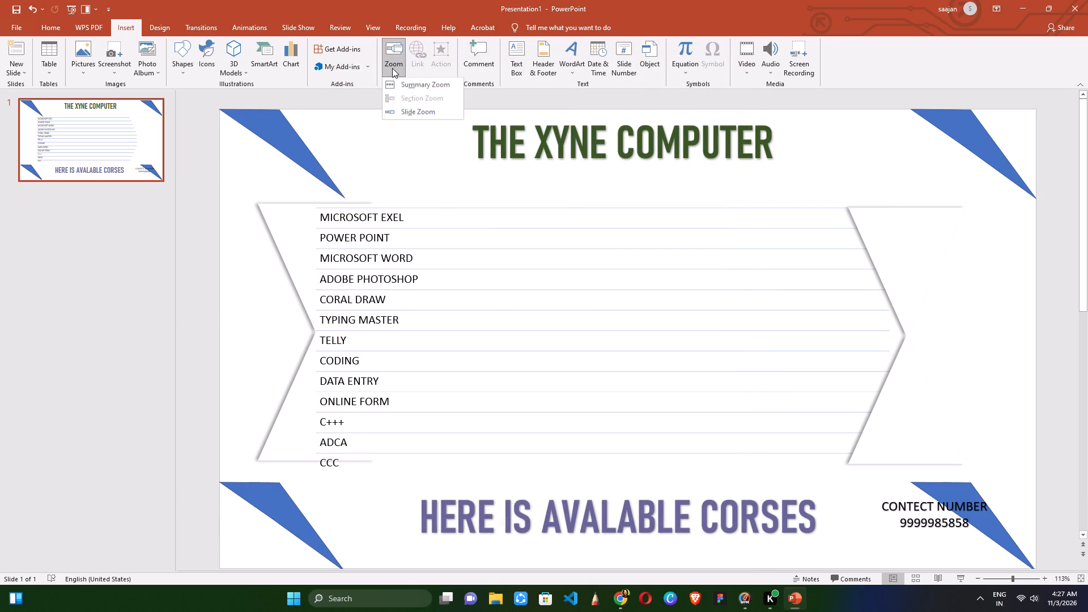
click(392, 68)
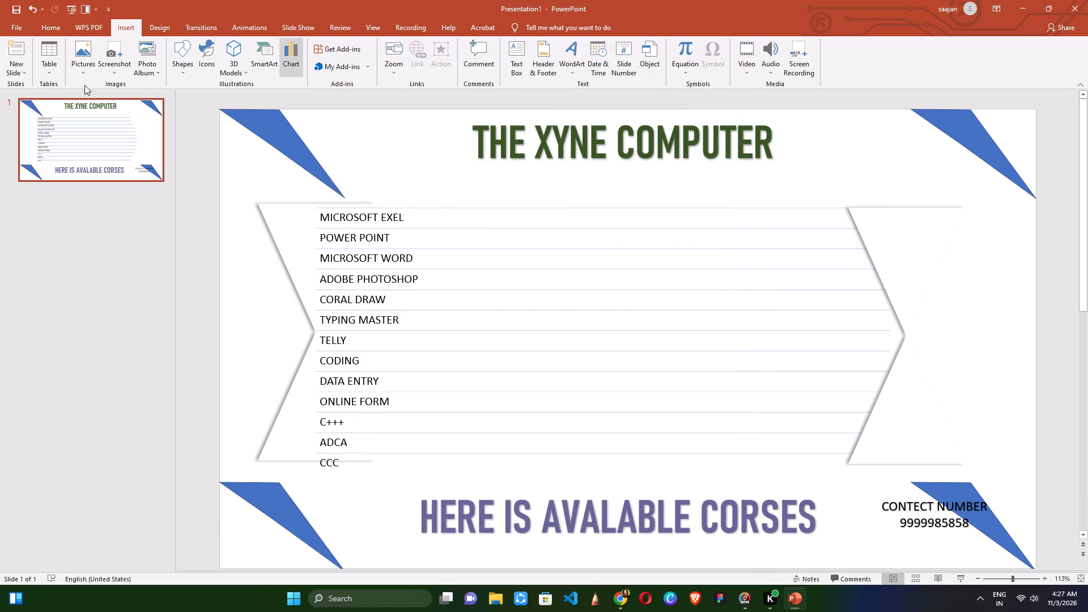
Apply the built-in design theme with the orange-to-dark-red gradient background to the presentation.
click(158, 32)
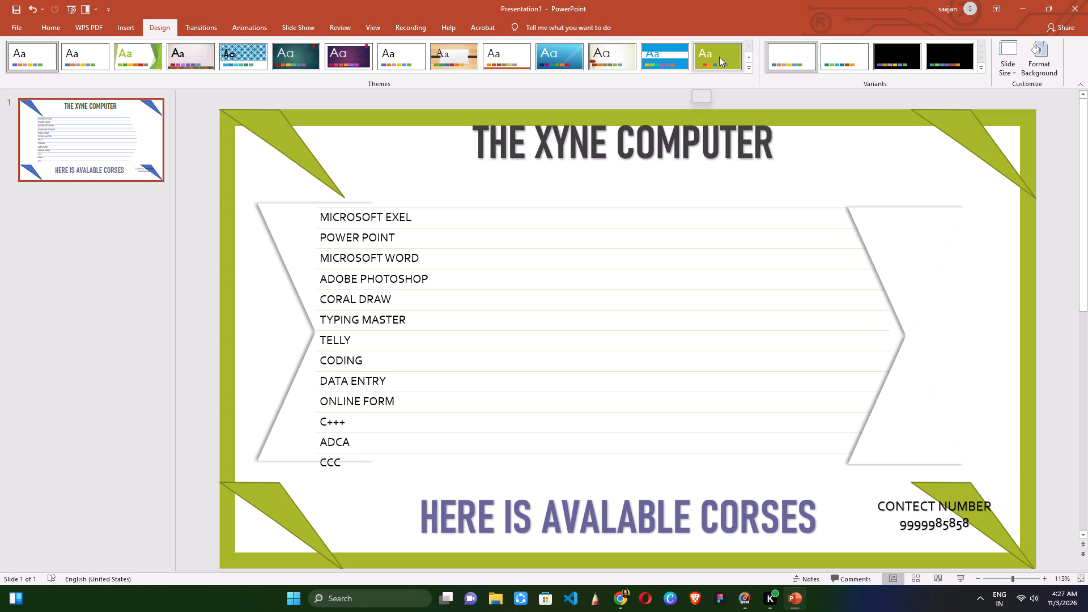
click(751, 67)
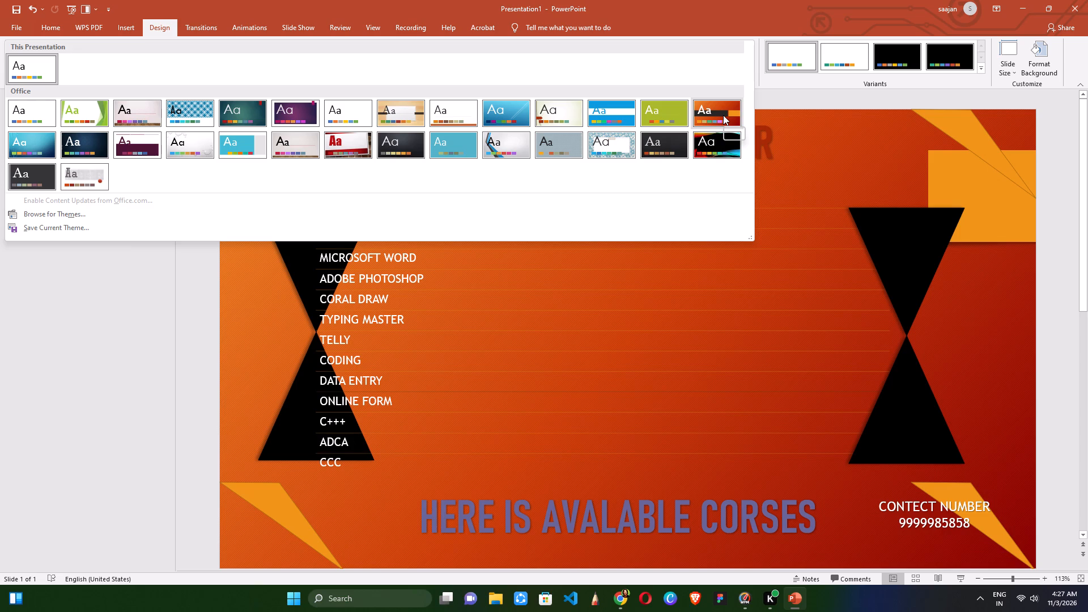
click(723, 115)
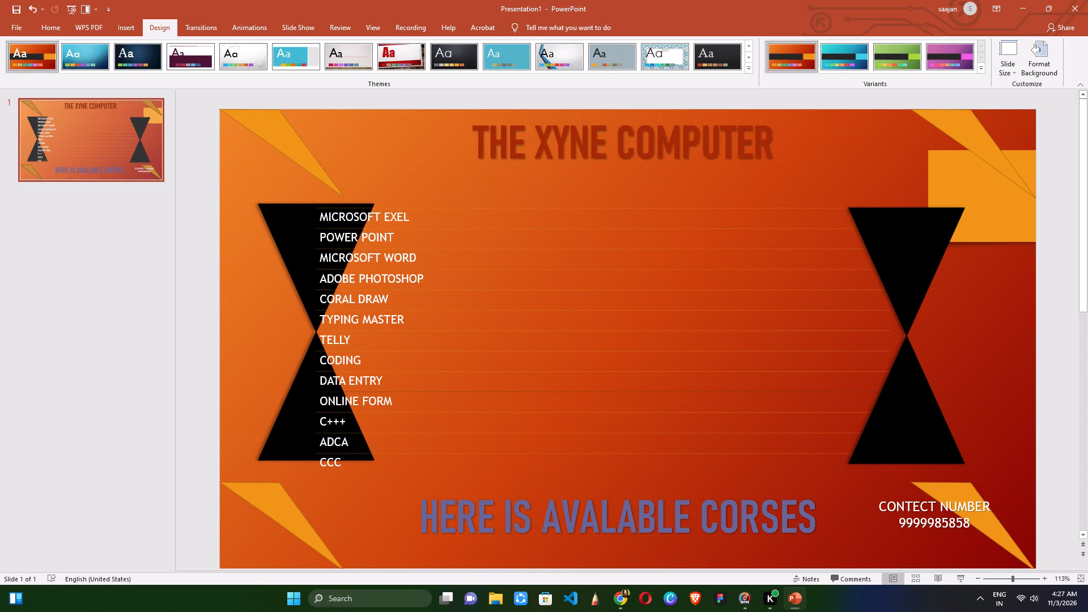
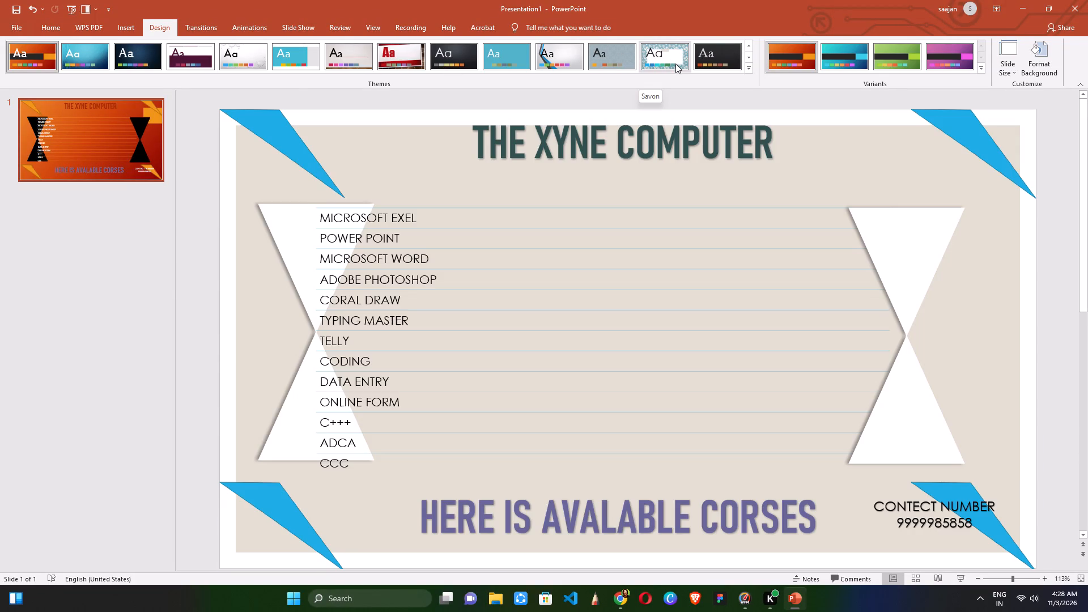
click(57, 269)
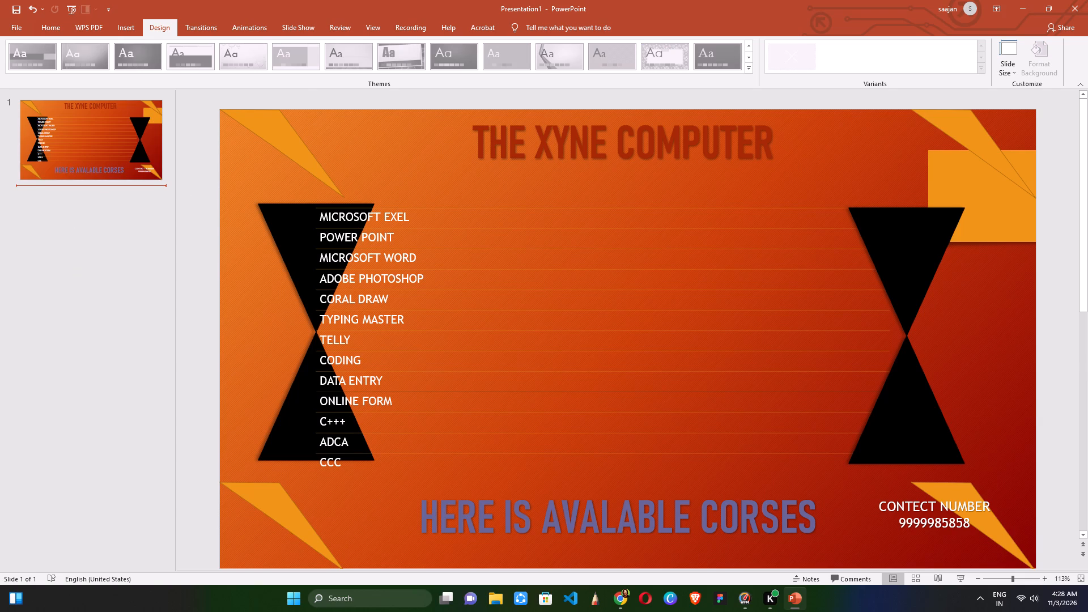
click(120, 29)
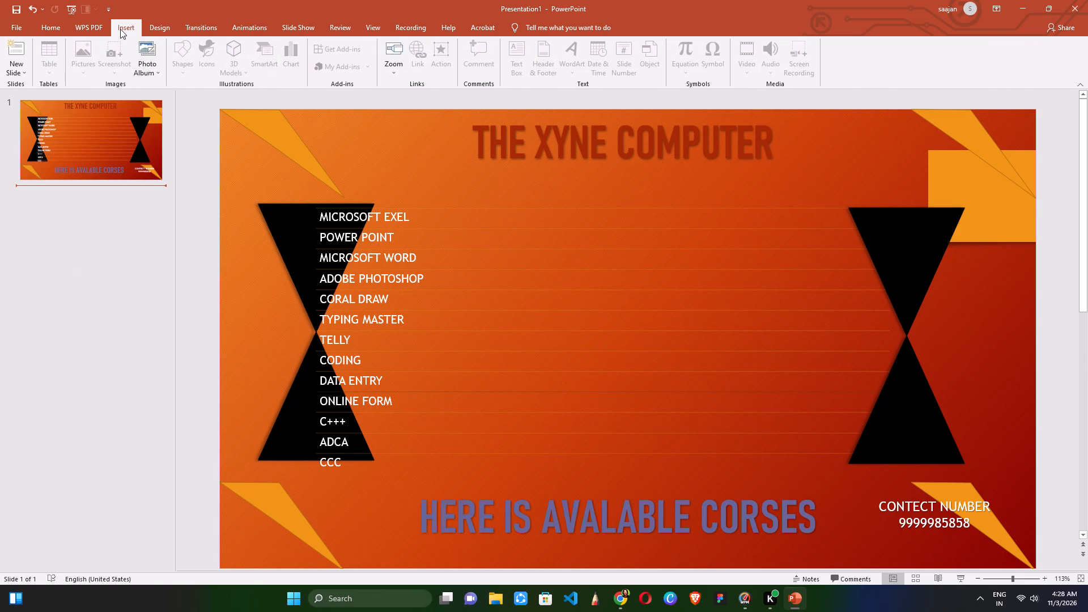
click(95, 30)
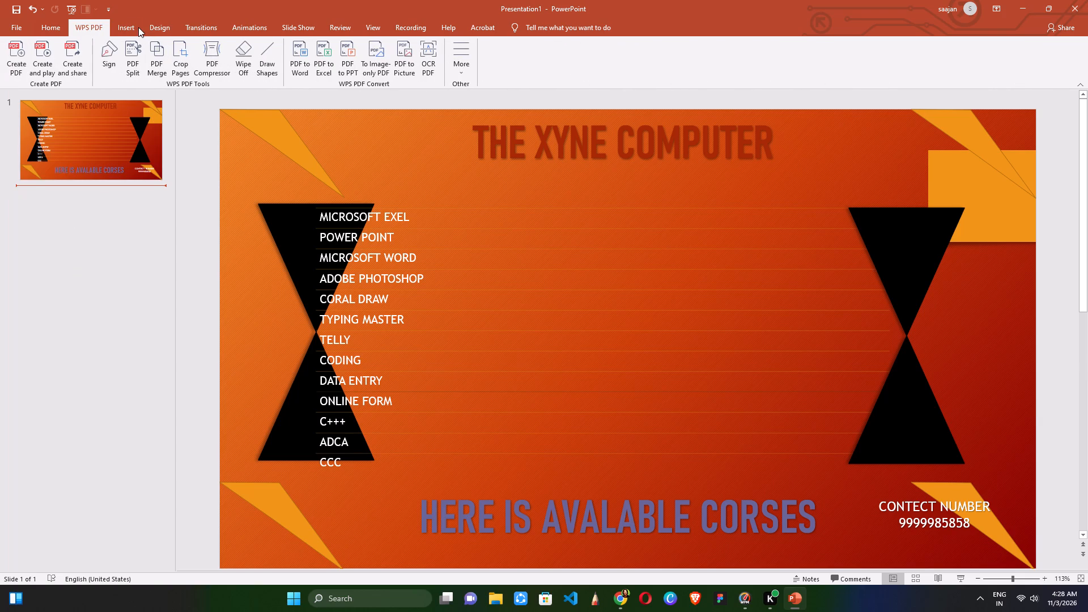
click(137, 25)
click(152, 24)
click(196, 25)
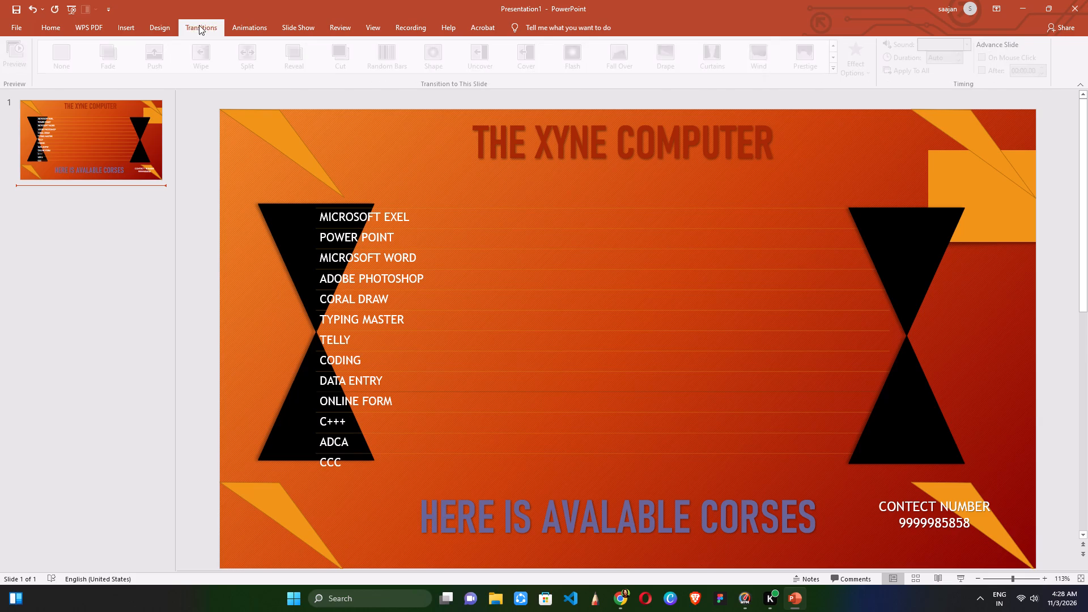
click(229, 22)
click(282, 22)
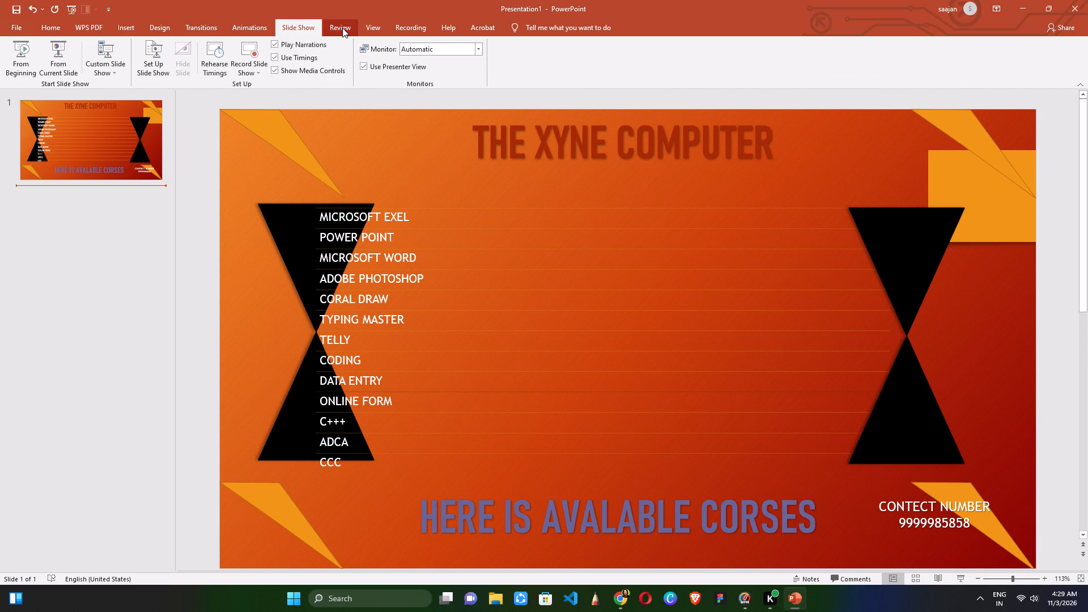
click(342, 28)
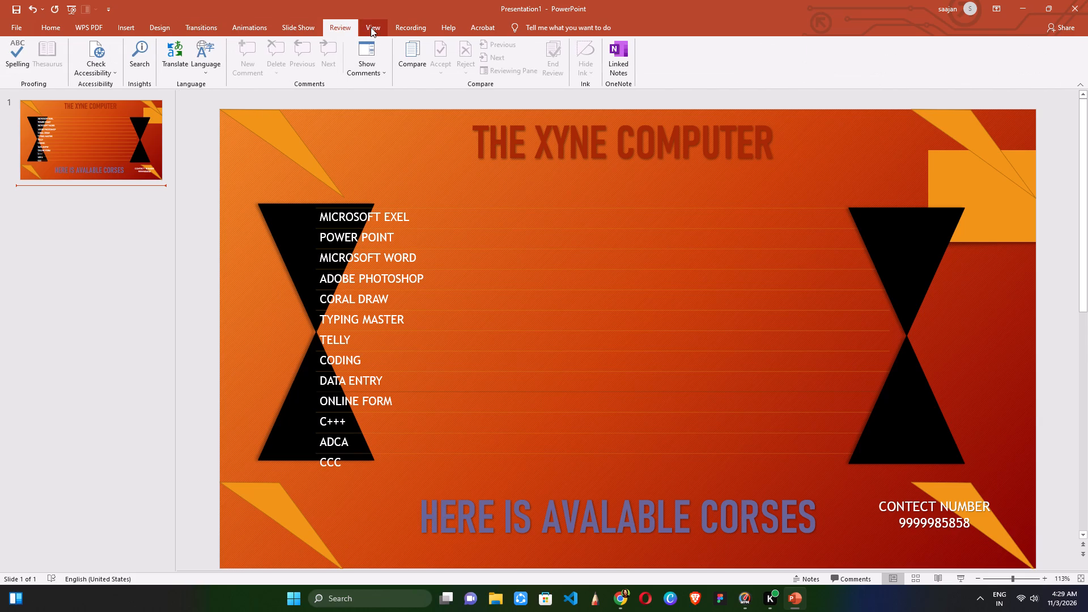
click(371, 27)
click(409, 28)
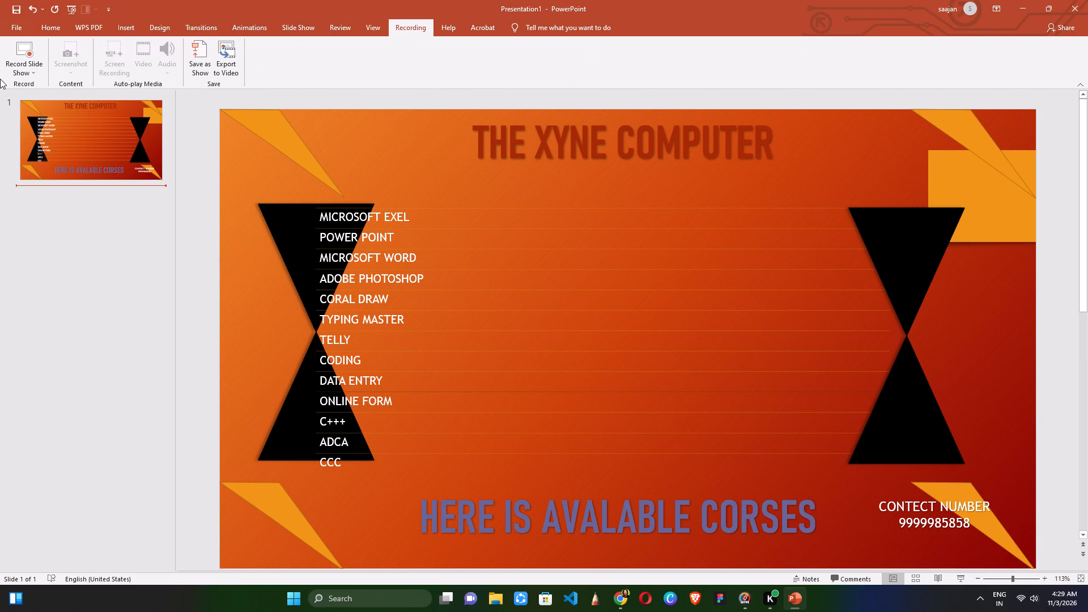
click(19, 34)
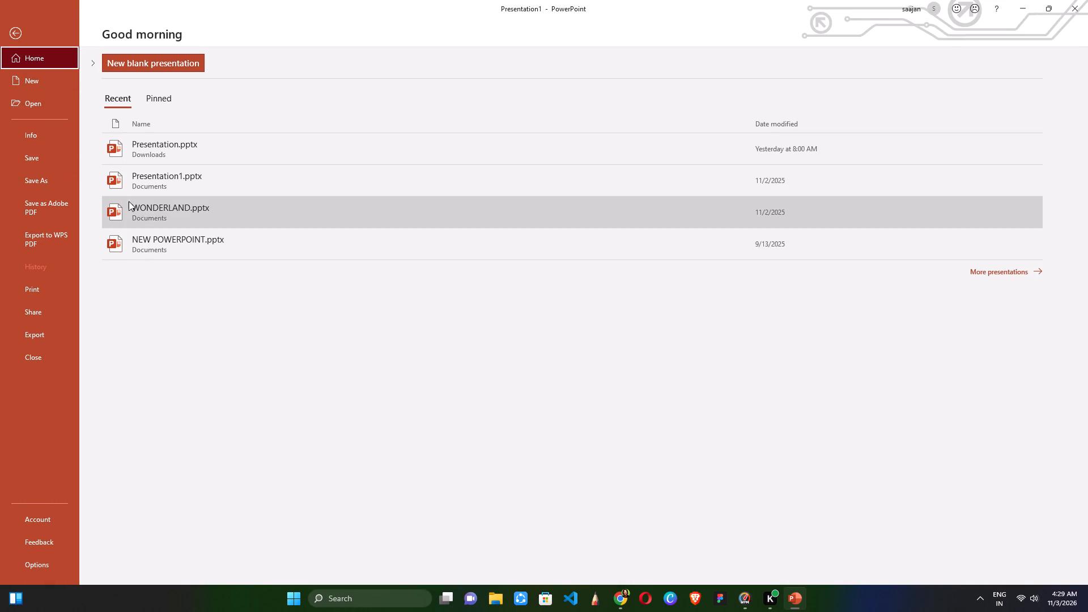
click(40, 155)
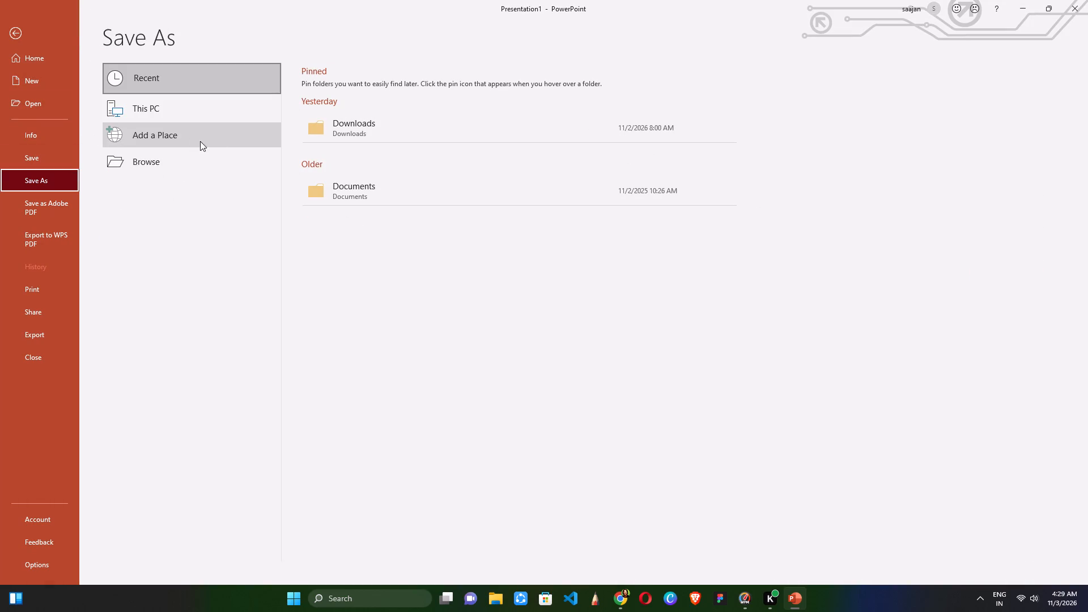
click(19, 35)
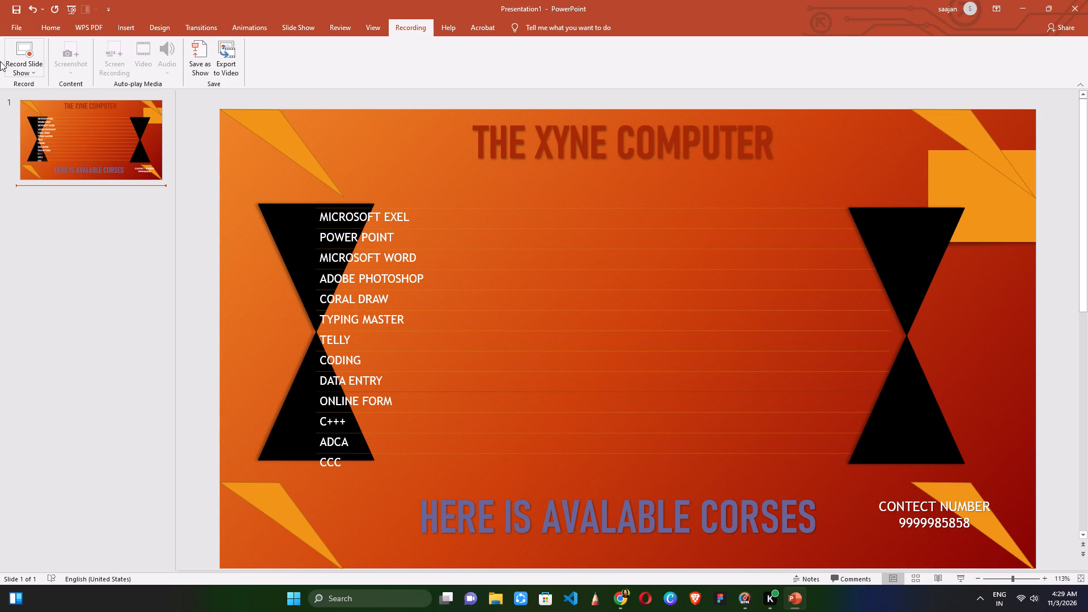
Save the presentation in the Documents folder under the file name CPM.
key(ctrl+s)
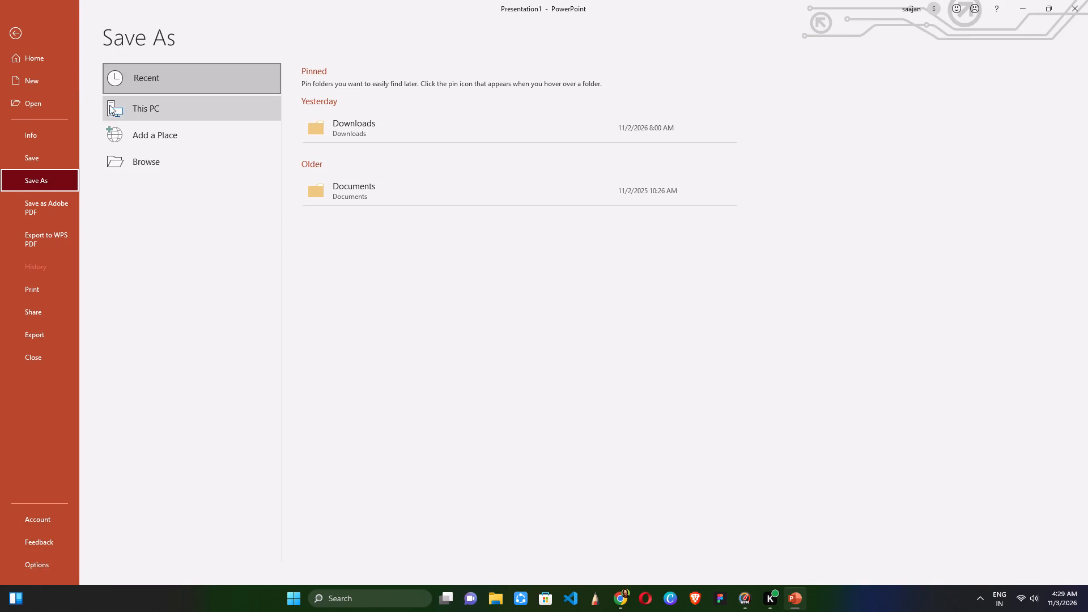
click(402, 183)
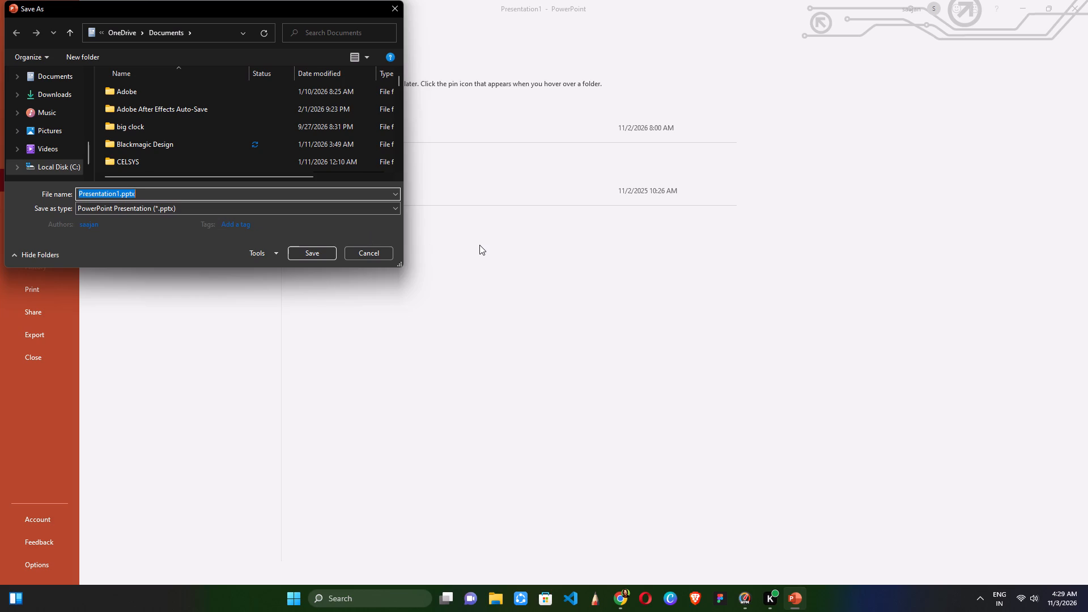
text(CPM)
key(Return)
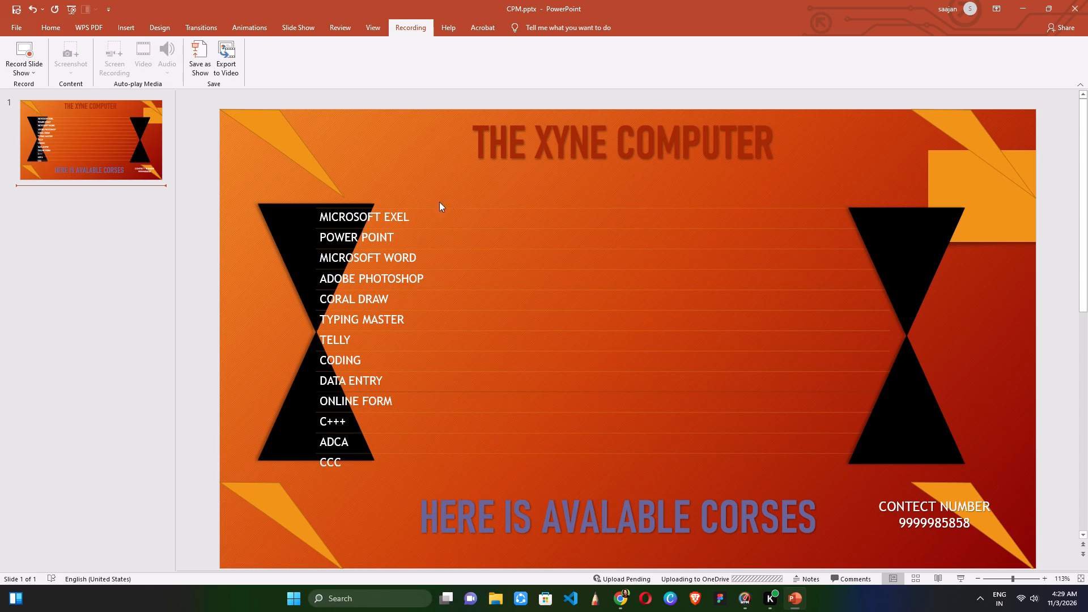
Open the existing presentation RANGO [Autosaved].pptx from the Documents folder.
click(1, 27)
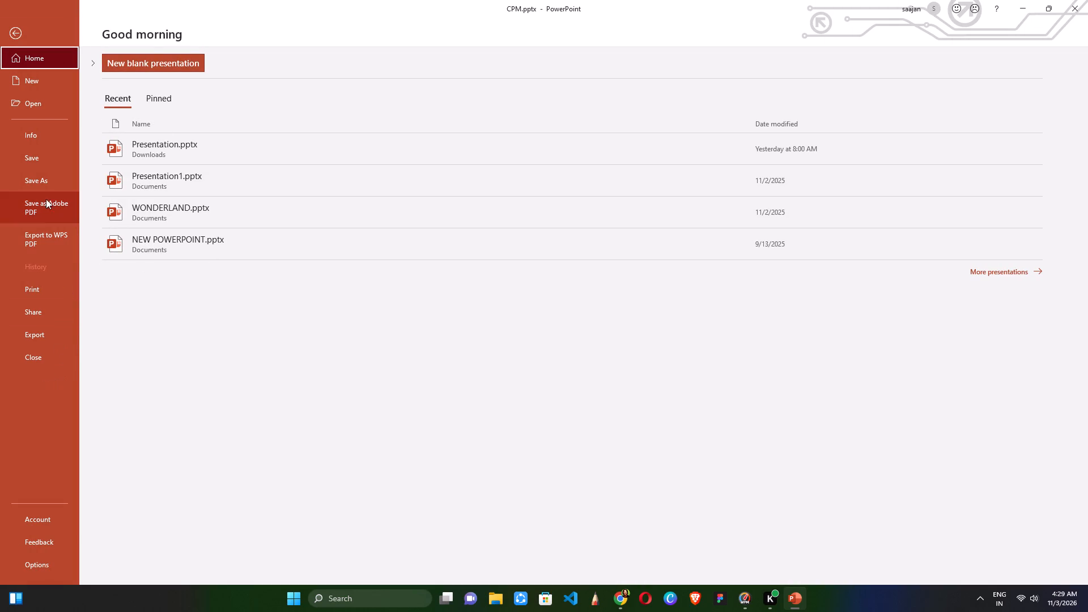
click(31, 107)
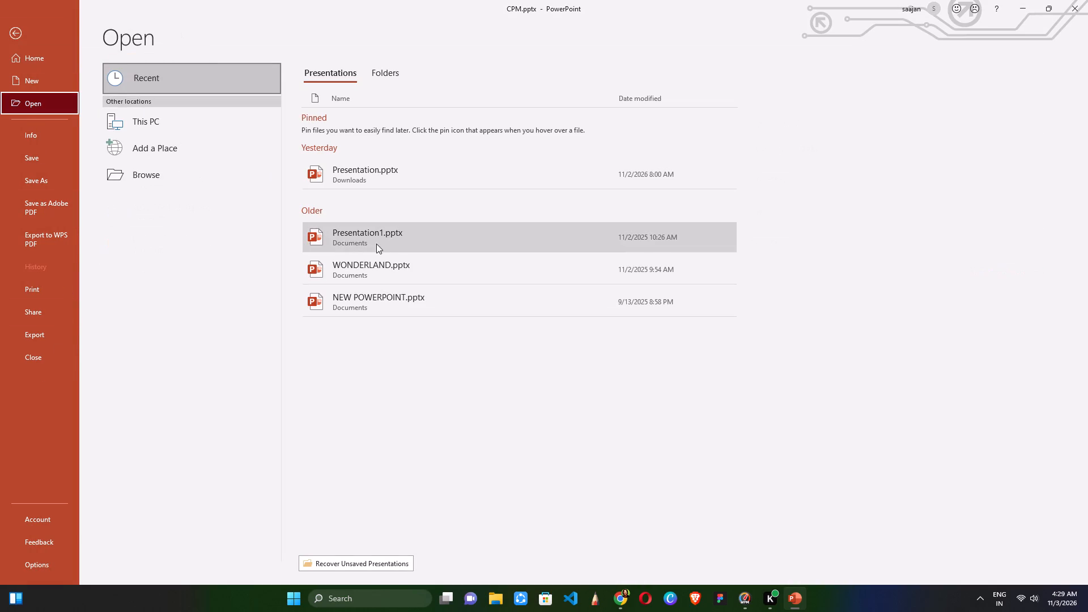
click(201, 171)
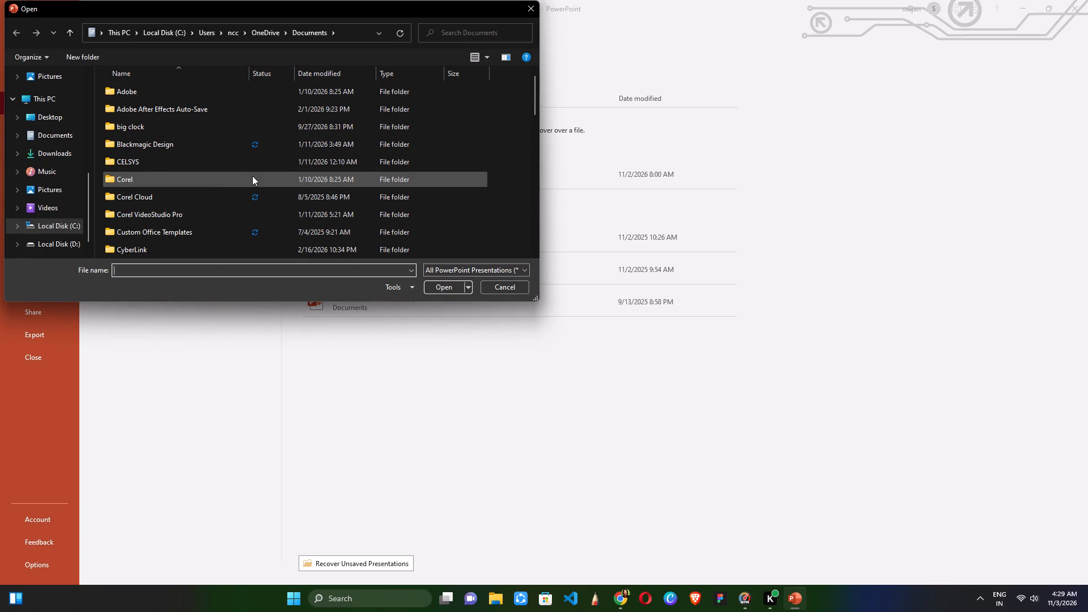
scroll(253, 177, down, 10)
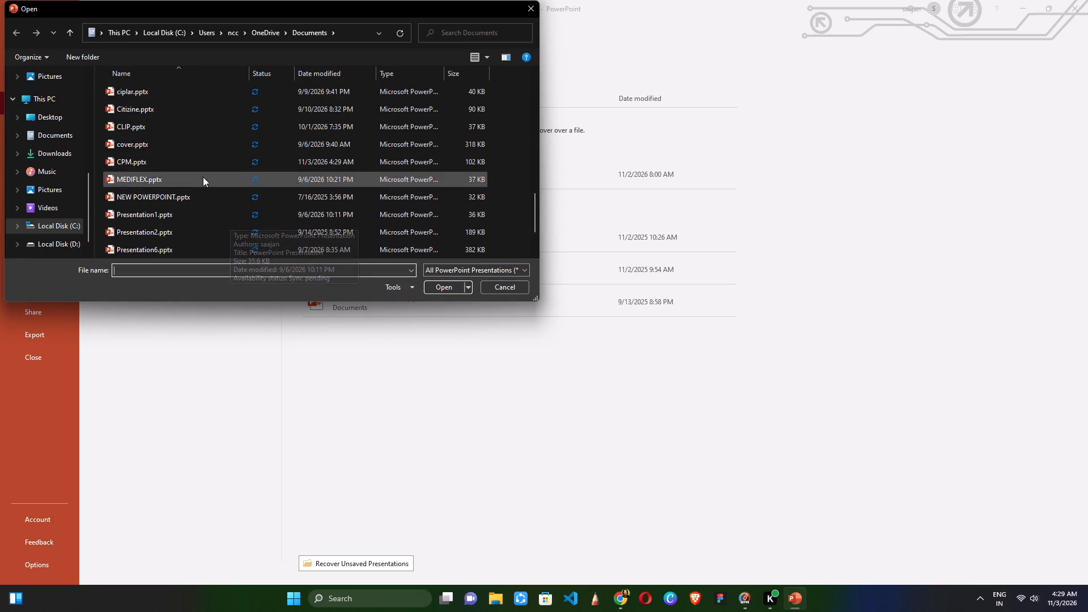
scroll(197, 169, down, 2)
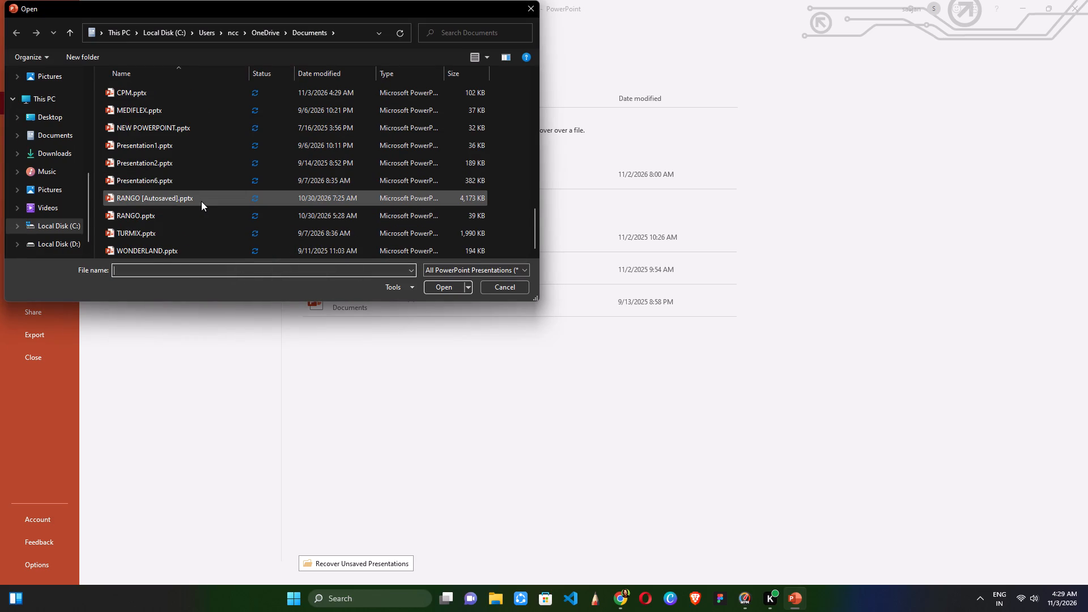
click(201, 201)
click(441, 295)
click(444, 288)
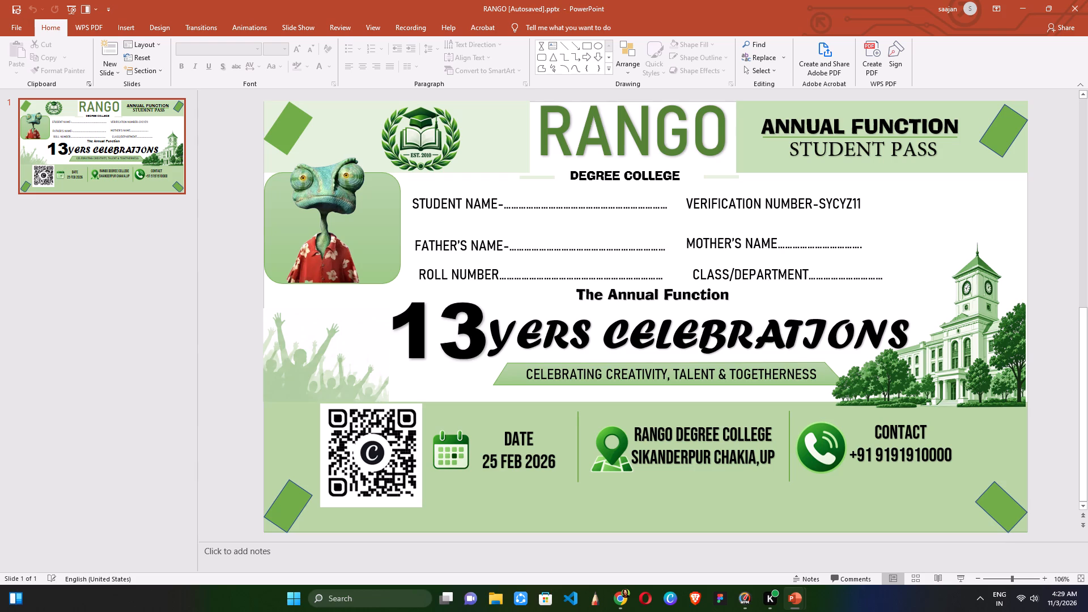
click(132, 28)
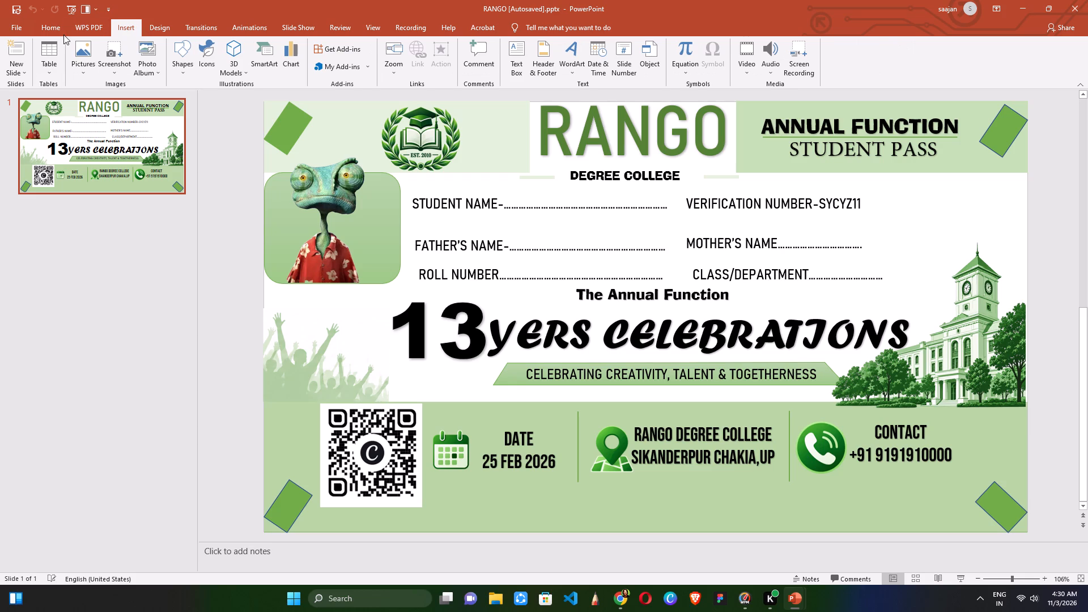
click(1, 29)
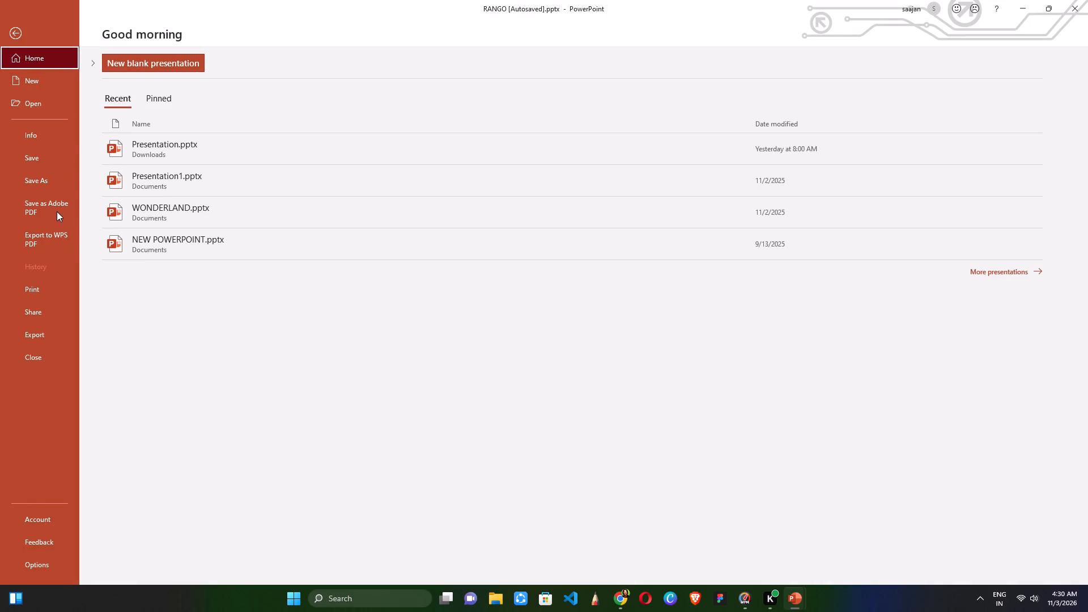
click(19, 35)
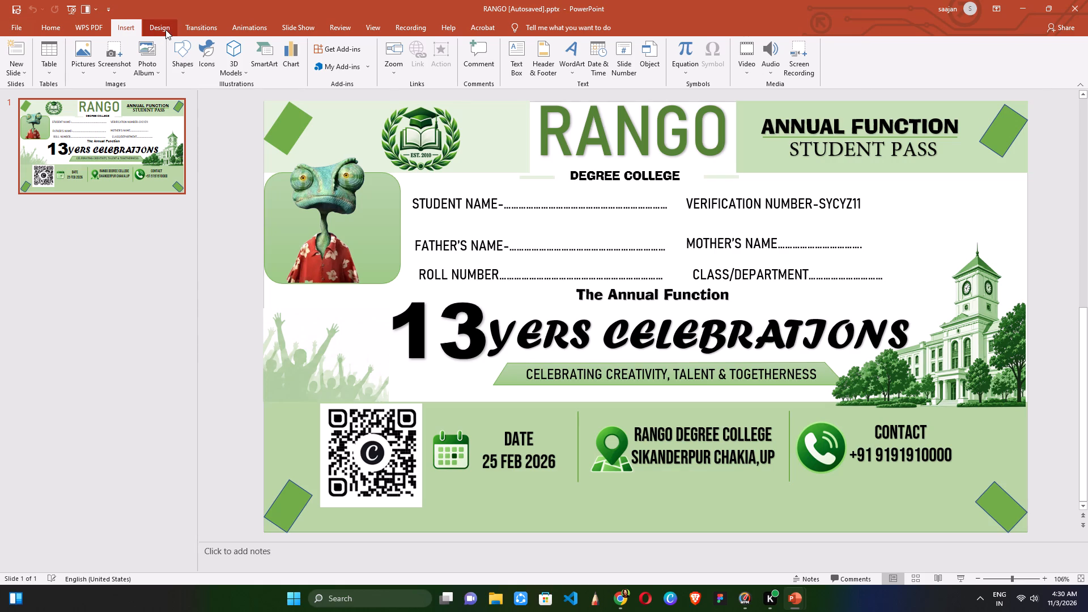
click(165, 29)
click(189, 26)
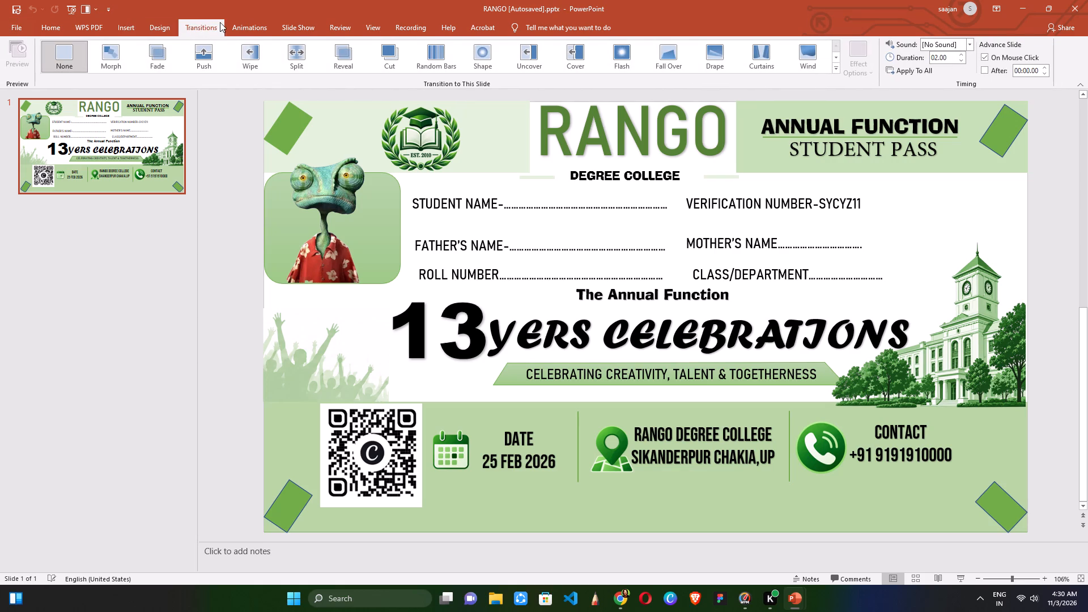
Examine the student pass slide's elements, including the portrait, college logo, headings, form fields, location and contact text, and QR code.
click(399, 225)
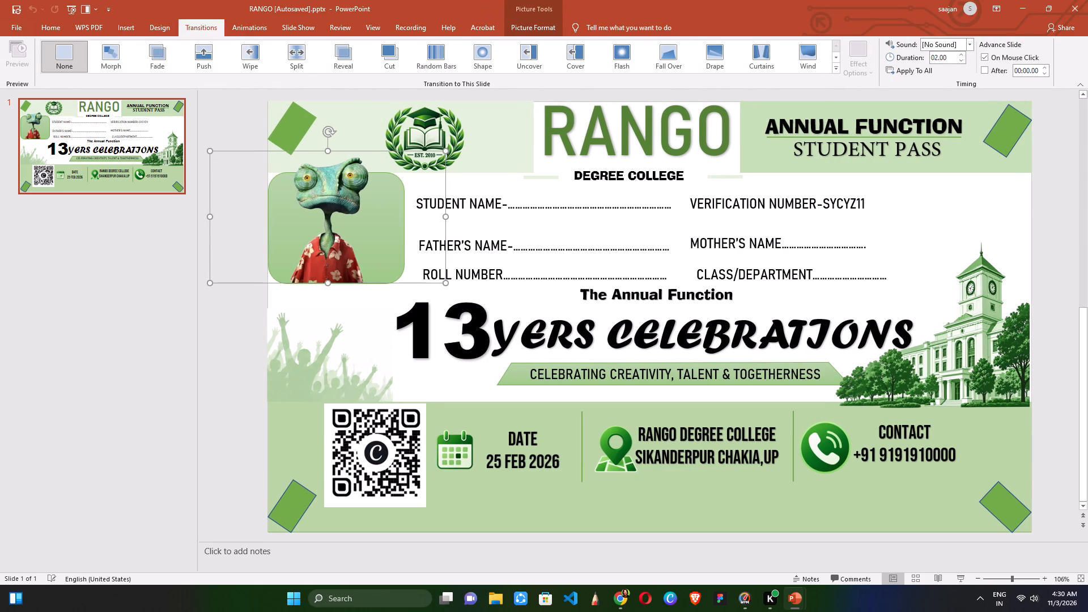
click(300, 129)
click(423, 150)
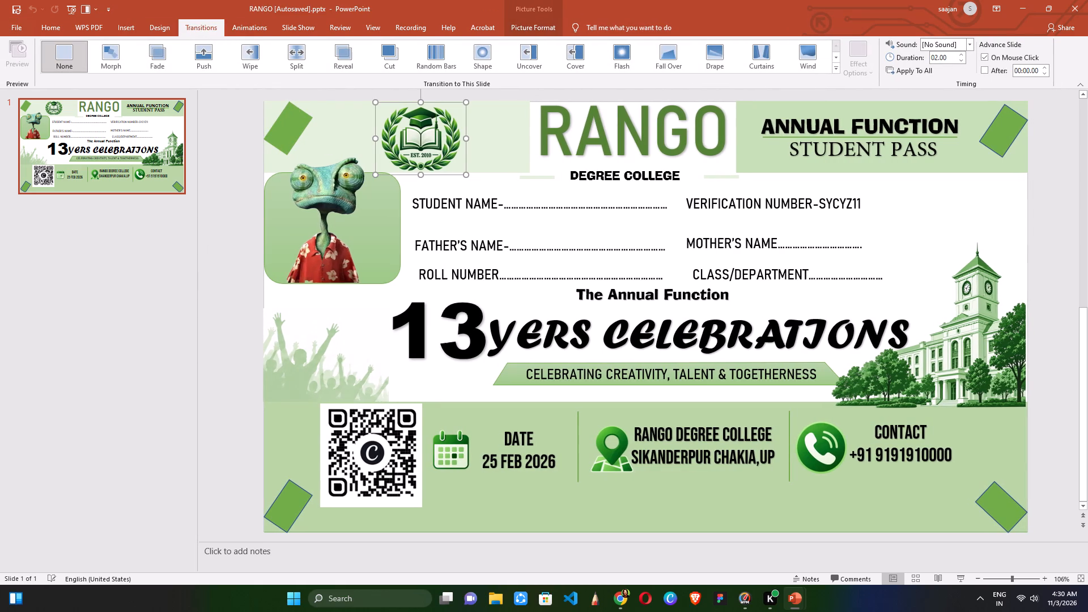
click(558, 144)
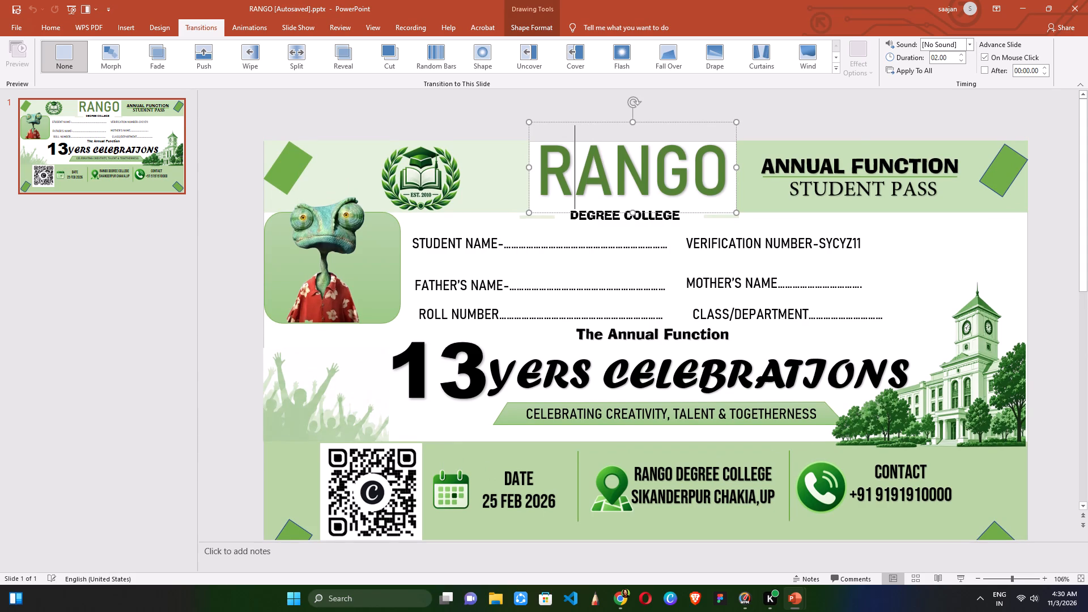
click(828, 168)
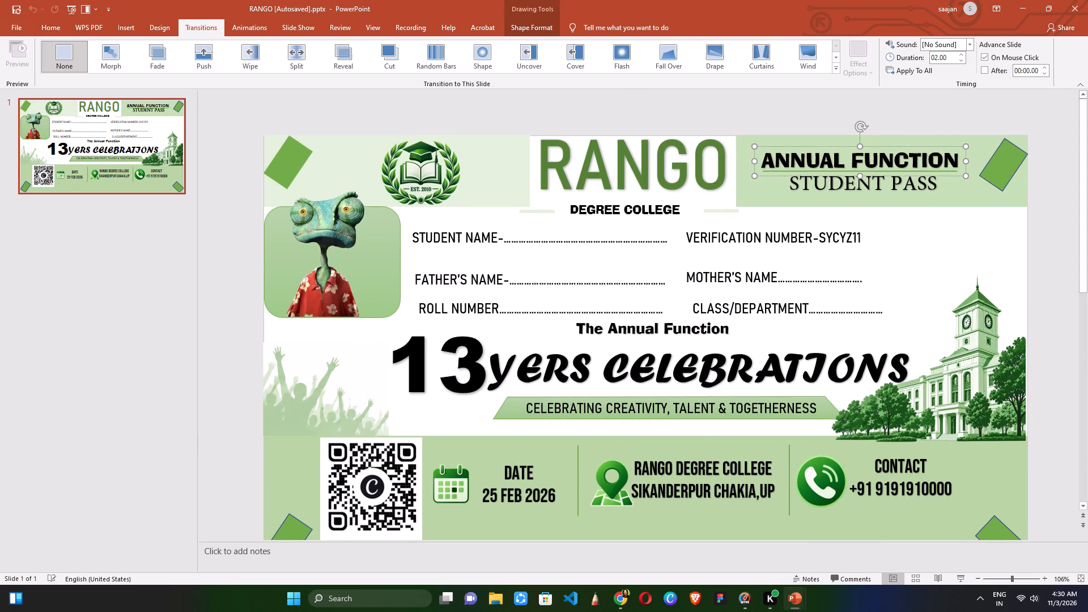
click(685, 491)
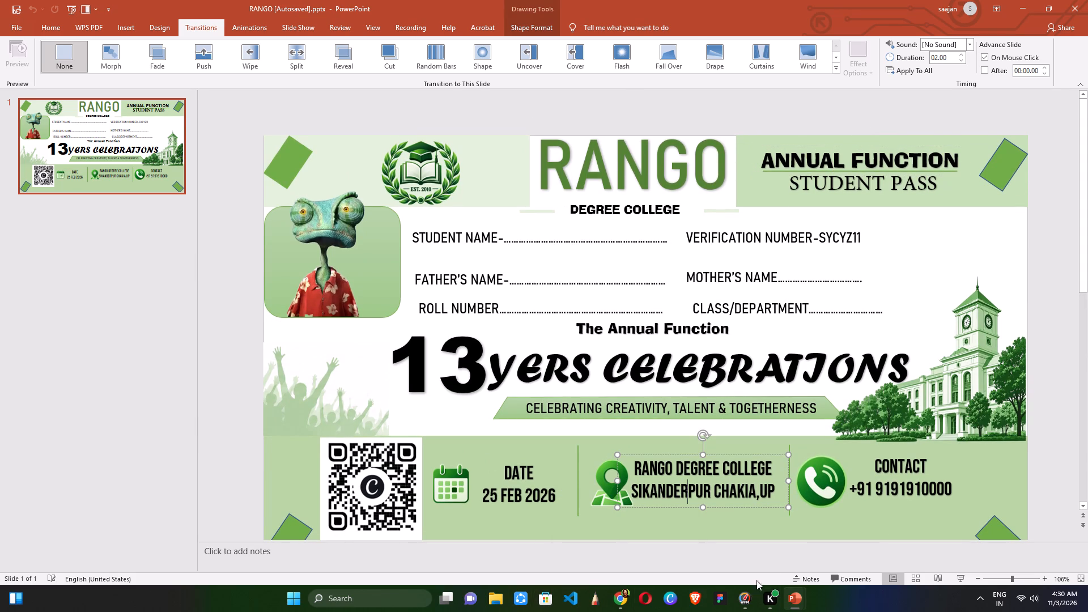
click(845, 479)
click(886, 478)
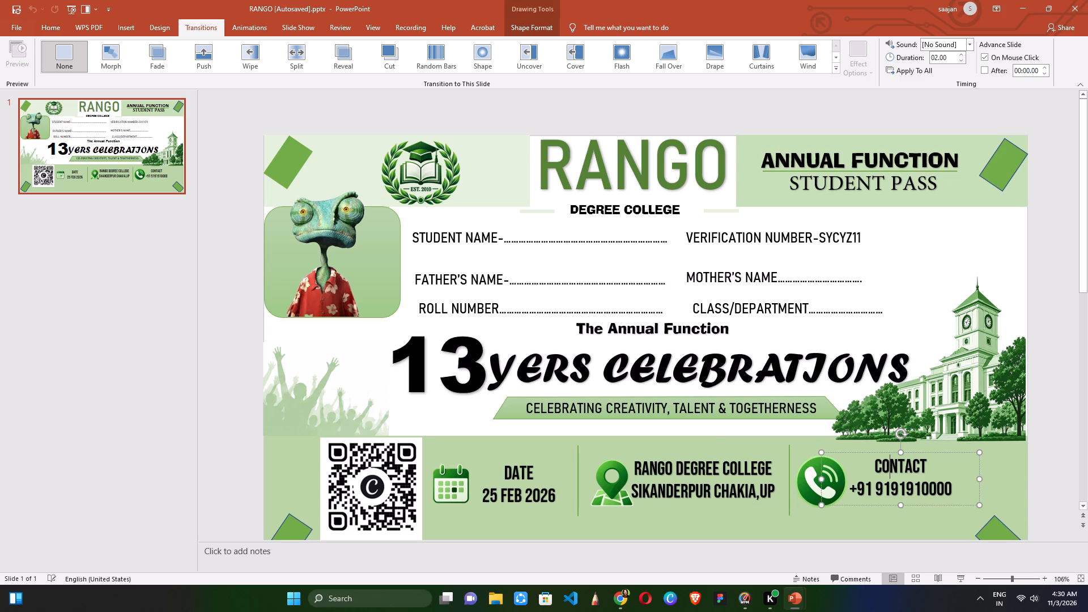
click(964, 345)
click(762, 307)
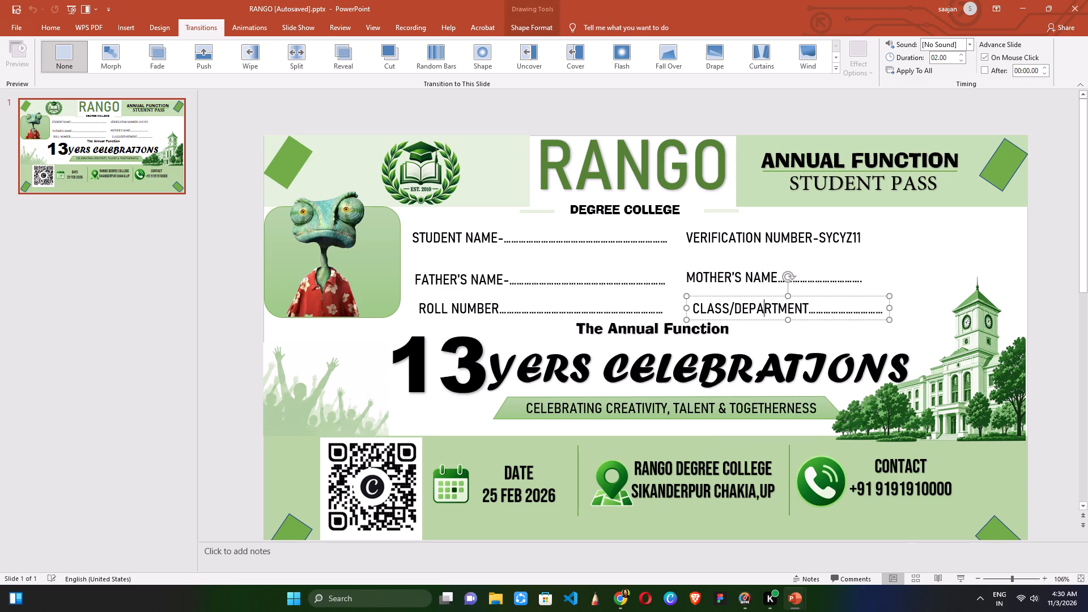
click(914, 267)
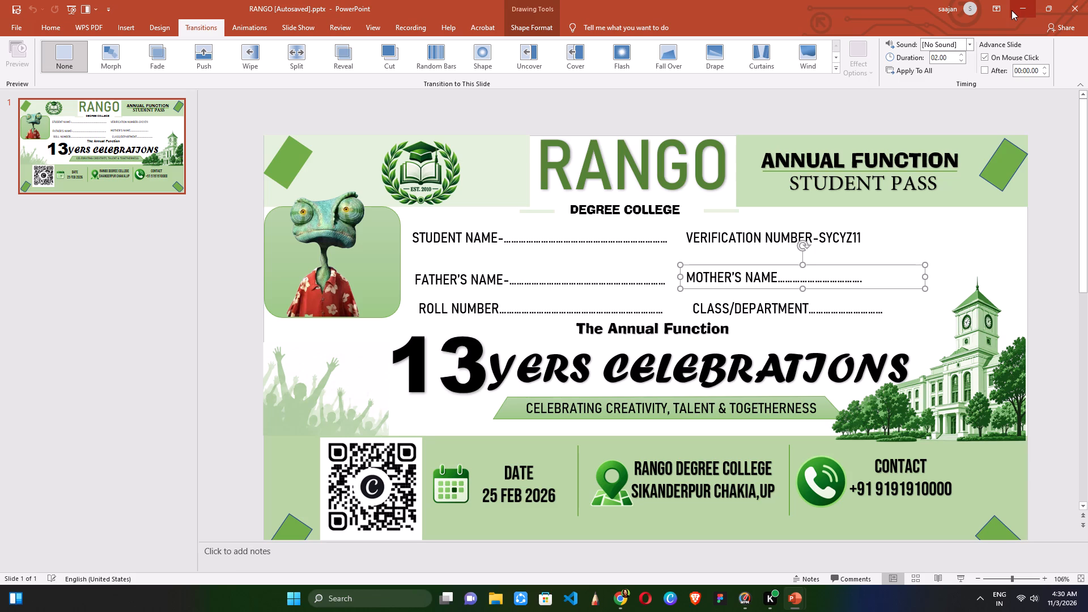
click(385, 488)
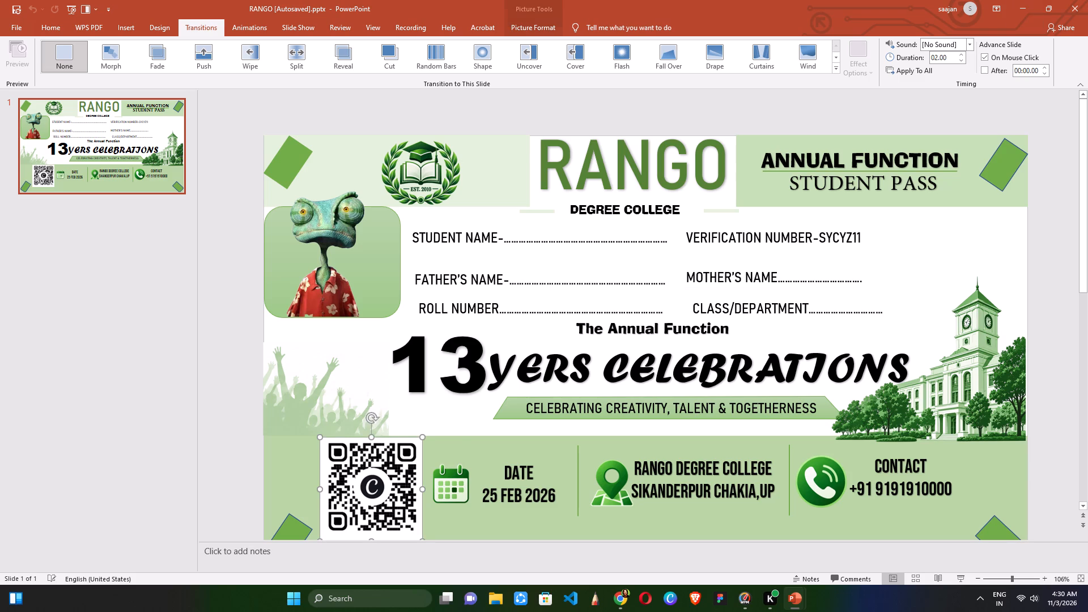